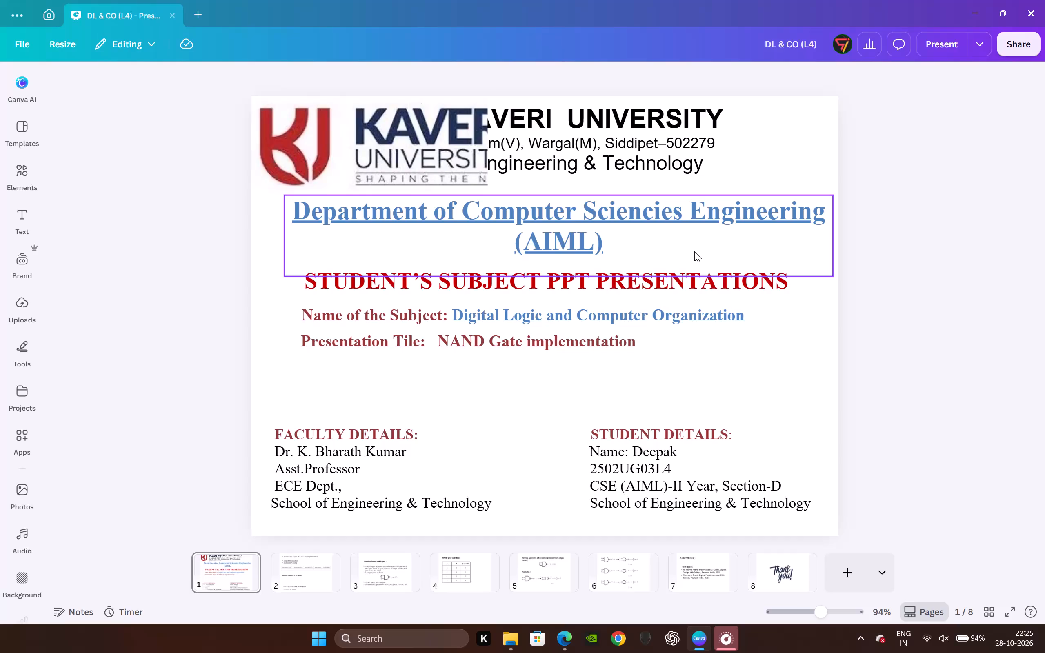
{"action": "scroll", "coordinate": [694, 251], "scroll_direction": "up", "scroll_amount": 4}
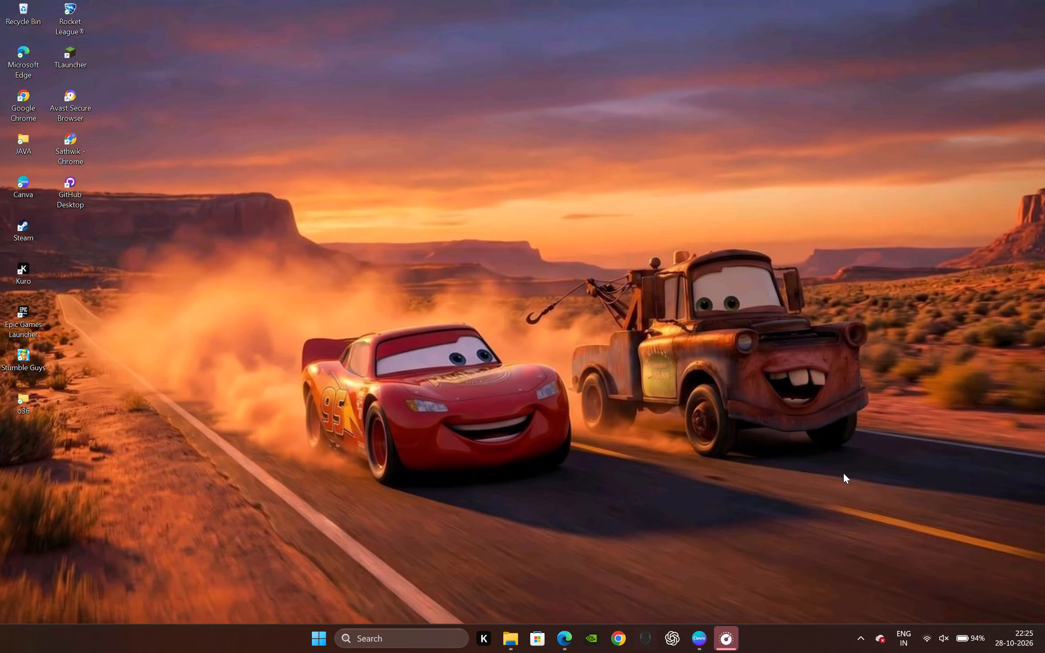
Bring up the running Realtek Audio Console and close it.
{"action": "left_click", "coordinate": [725, 638]}
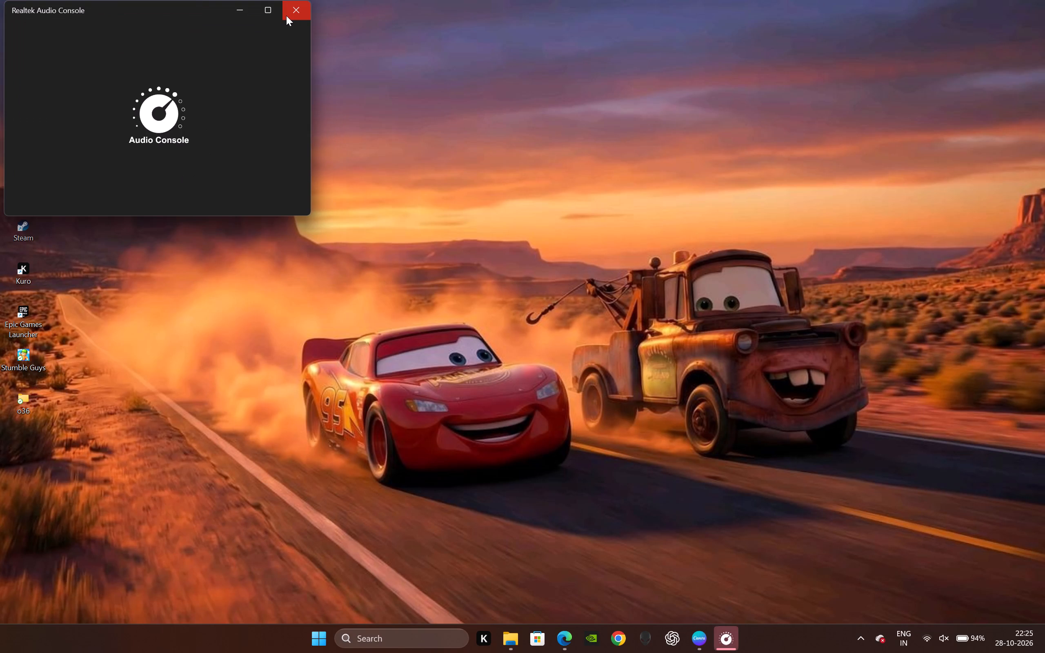
{"action": "left_click", "coordinate": [286, 16]}
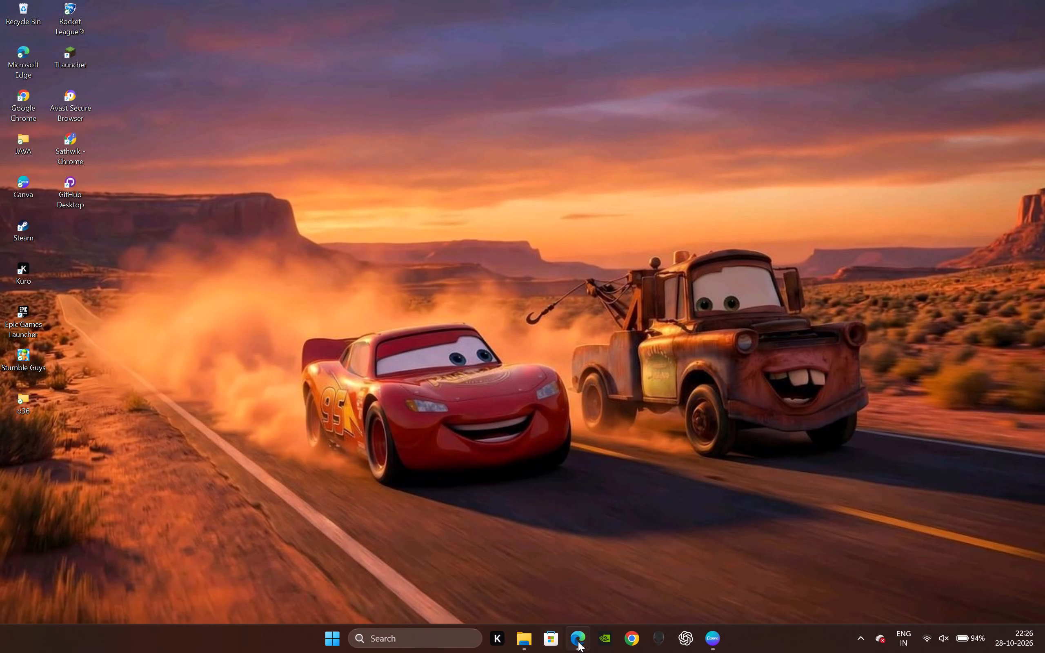
Switch to Google Chrome and open a browser window with the grey-avatar profile labelled only Sathwik.
{"action": "left_click", "coordinate": [632, 637]}
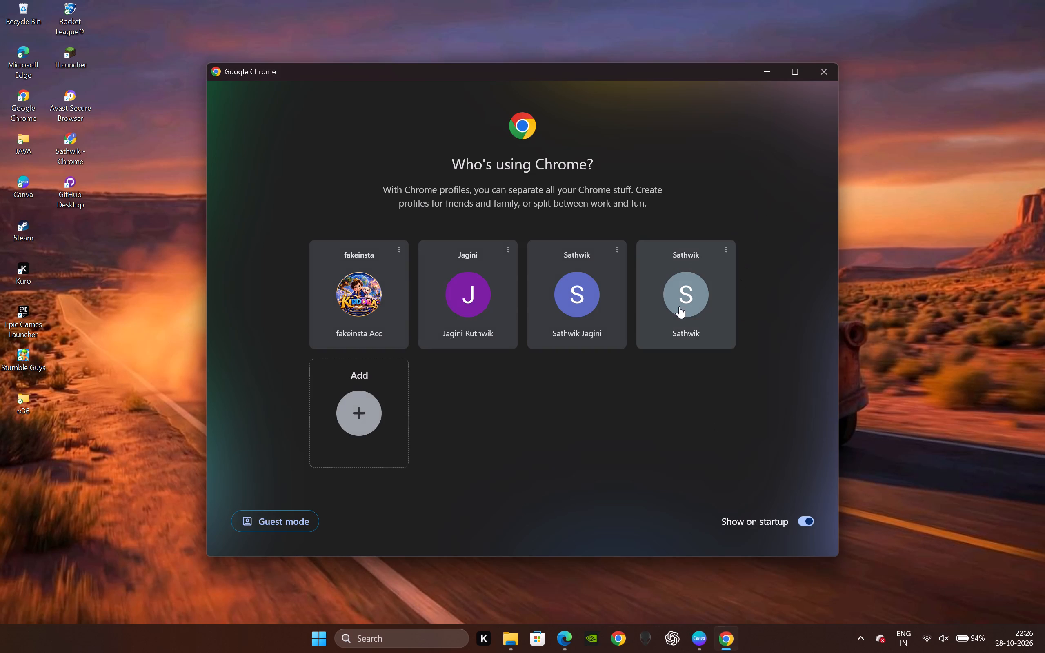
{"action": "left_click", "coordinate": [679, 306]}
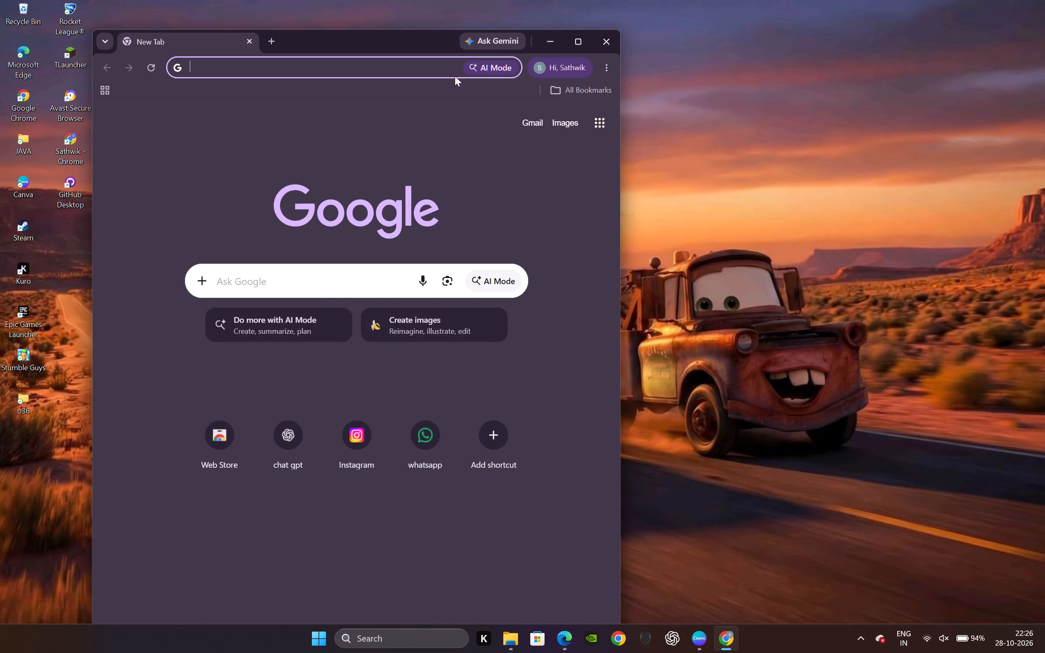
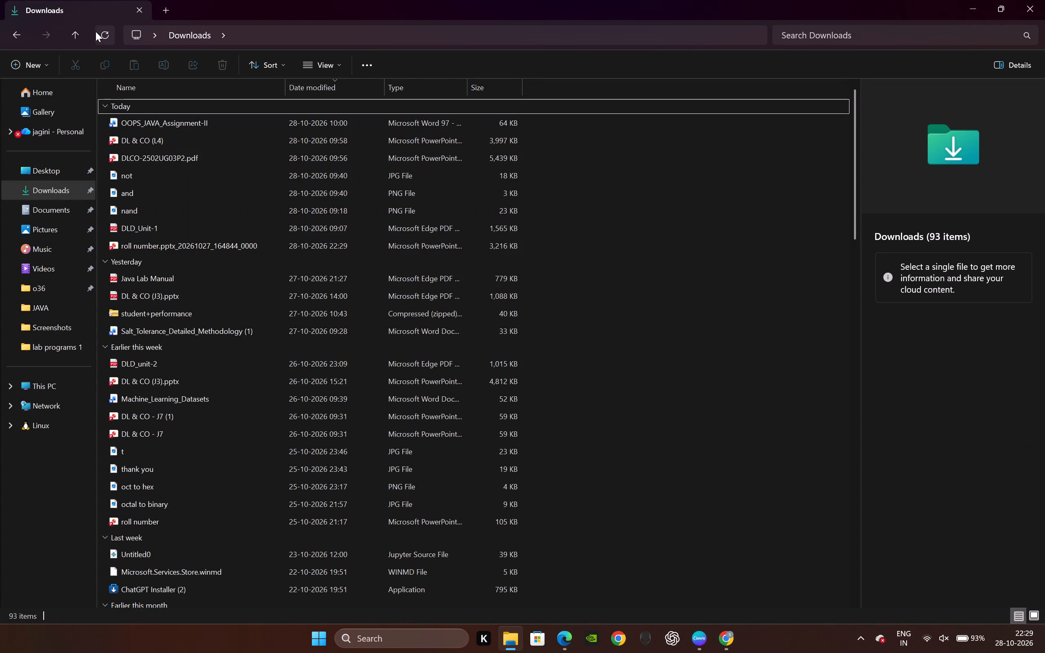
Refresh the Downloads folder and open the presentation roll number.pptx_20261027_164844_0000.
{"action": "left_click", "coordinate": [96, 31]}
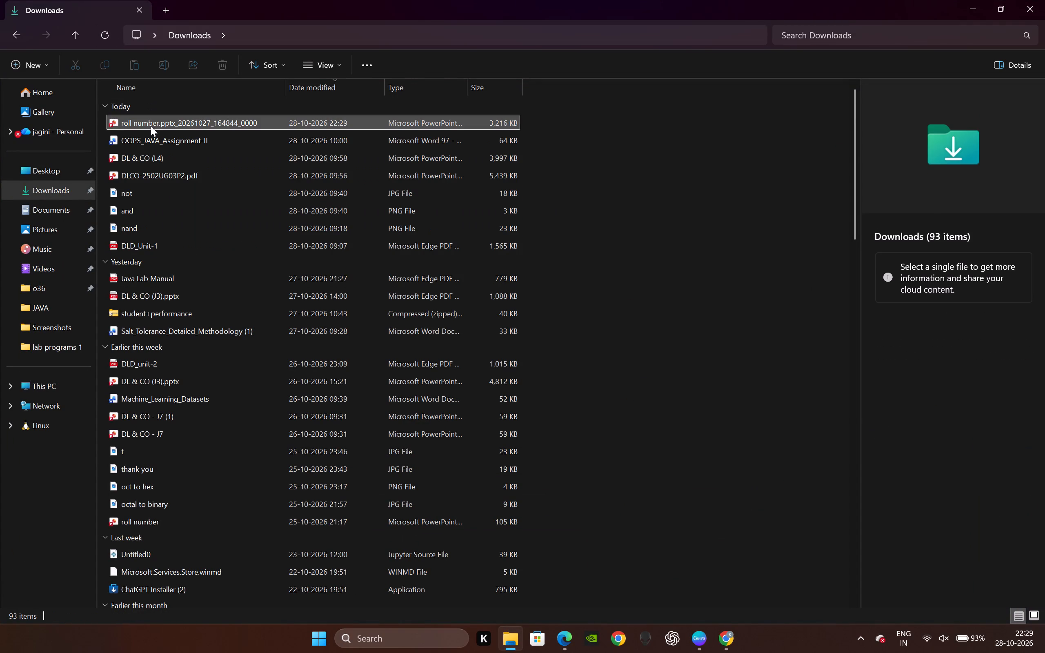
{"action": "double_click", "coordinate": [151, 126]}
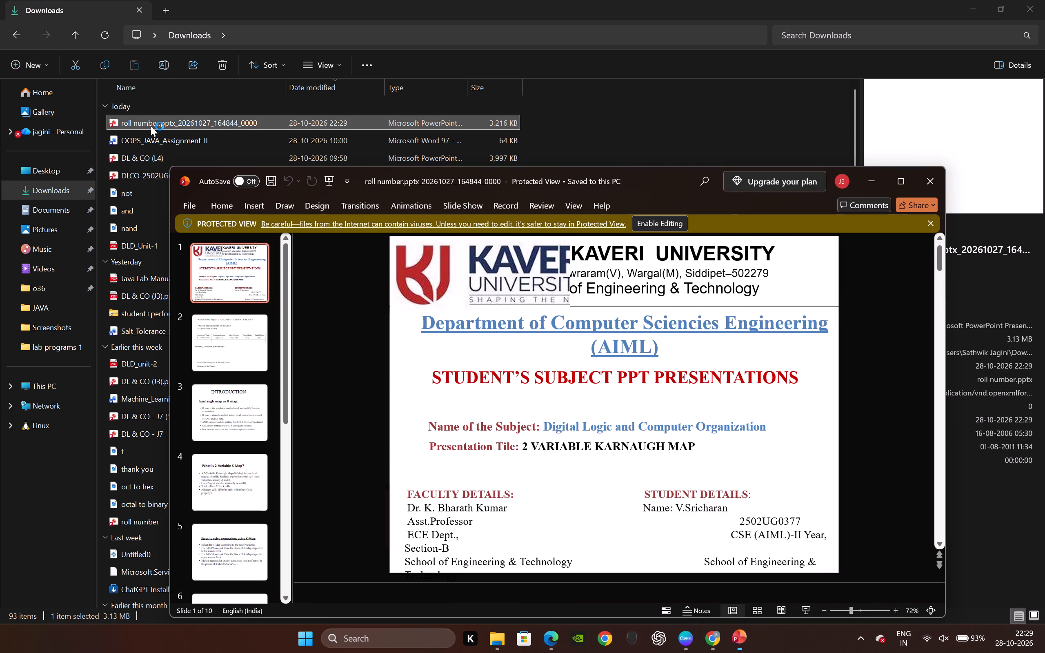
Minimize the Downloads window and arrange the roll number presentation side by side with the Canva window.
{"action": "left_click", "coordinate": [987, 6]}
{"action": "left_click", "coordinate": [965, 12]}
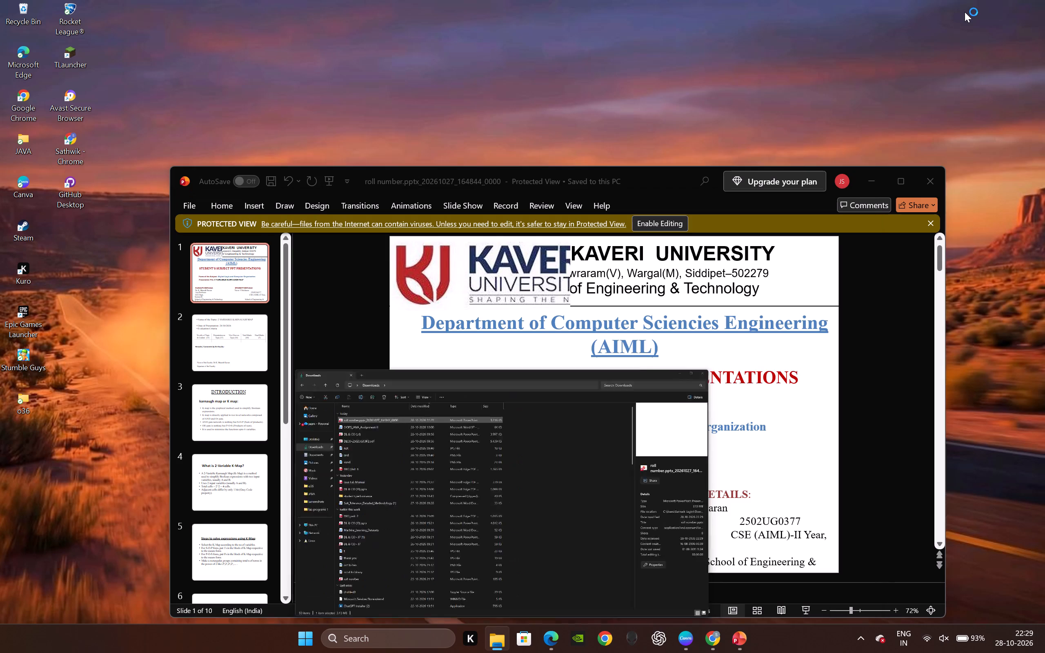
{"action": "left_click", "coordinate": [901, 187]}
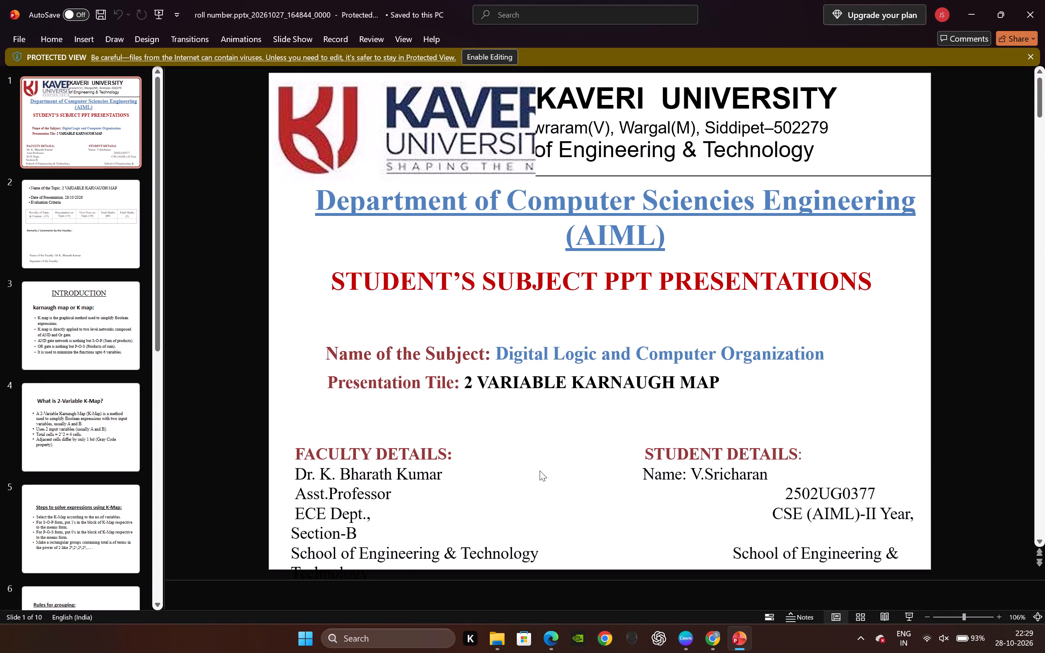
{"action": "key", "text": "Down"}
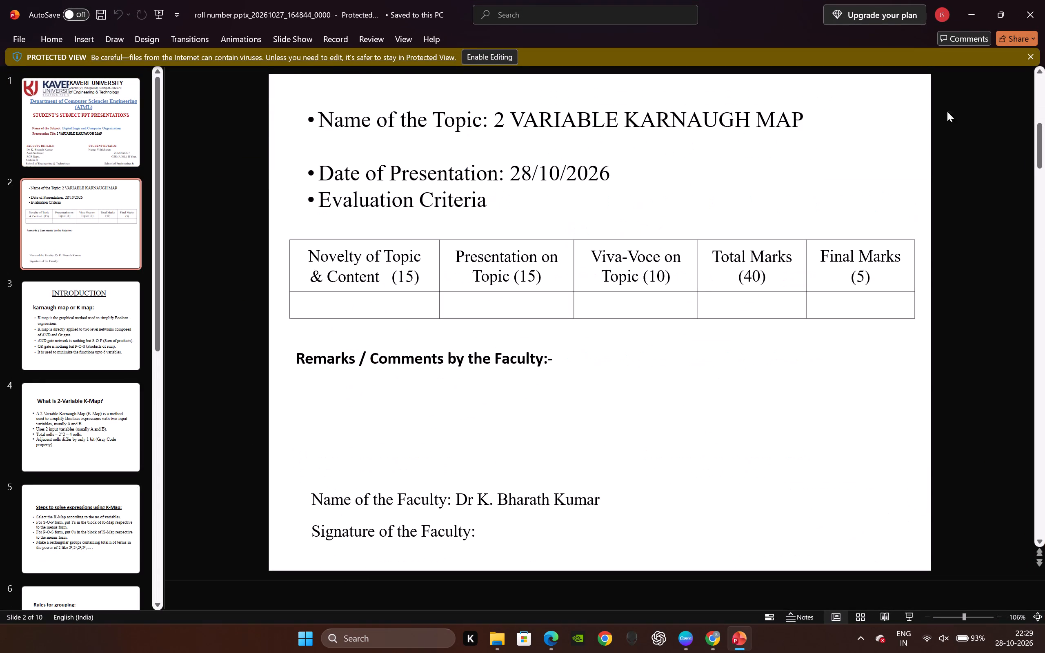
{"action": "left_click", "coordinate": [1005, 10]}
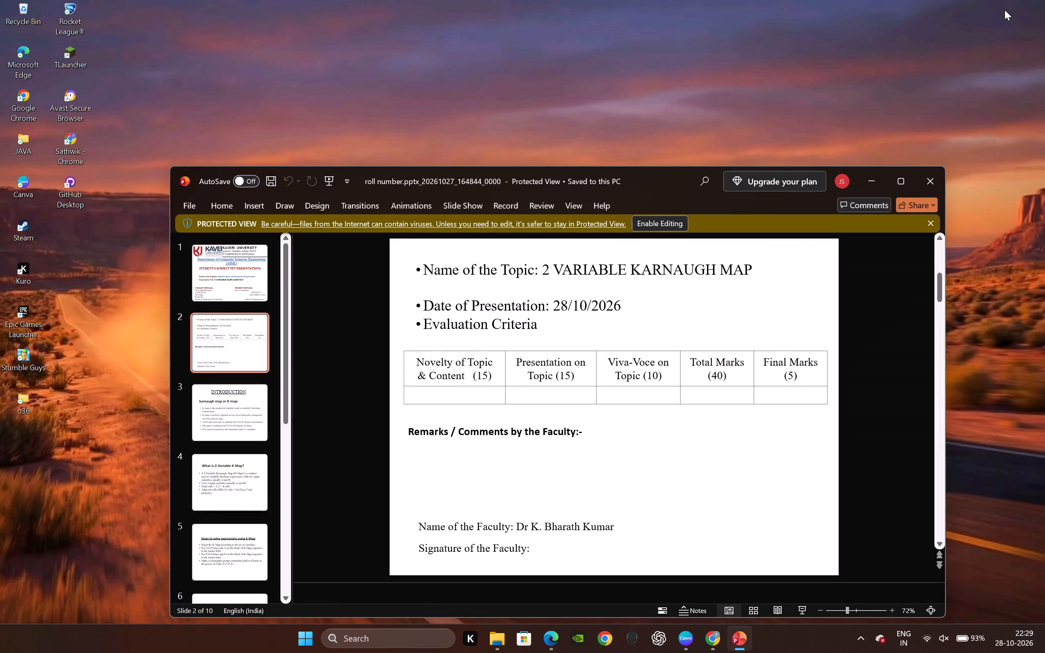
{"action": "left_click_drag", "start_coordinate": [657, 179], "coordinate": [0, 244]}
{"action": "left_click", "coordinate": [714, 292]}
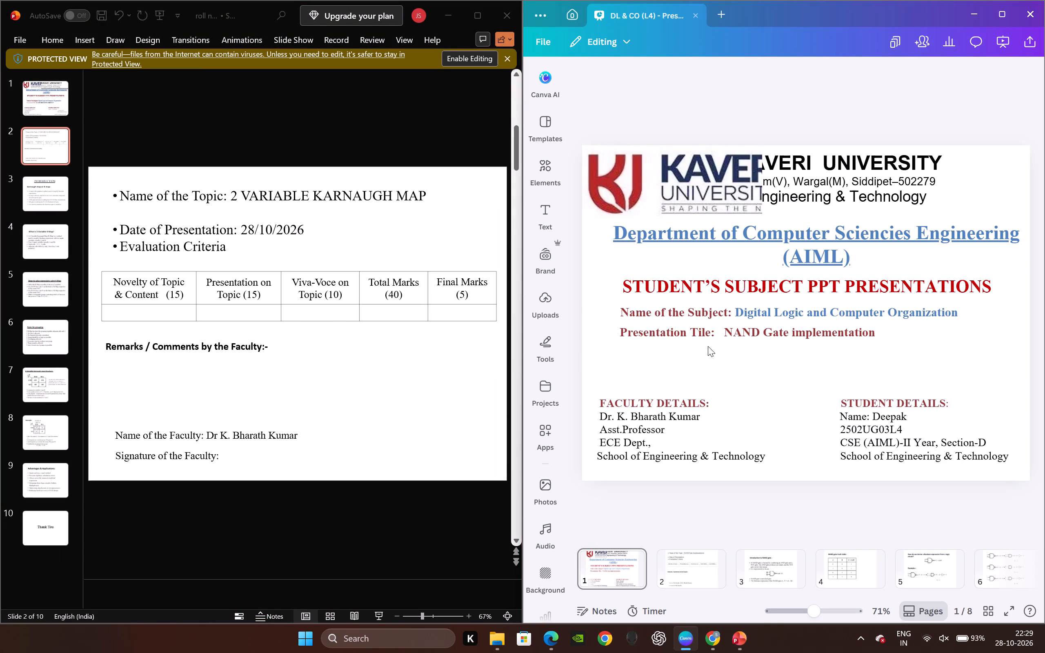
Switch to Microsoft Edge, close the YouTube video and the empty new tab, and close the browser window.
{"action": "left_click", "coordinate": [561, 645]}
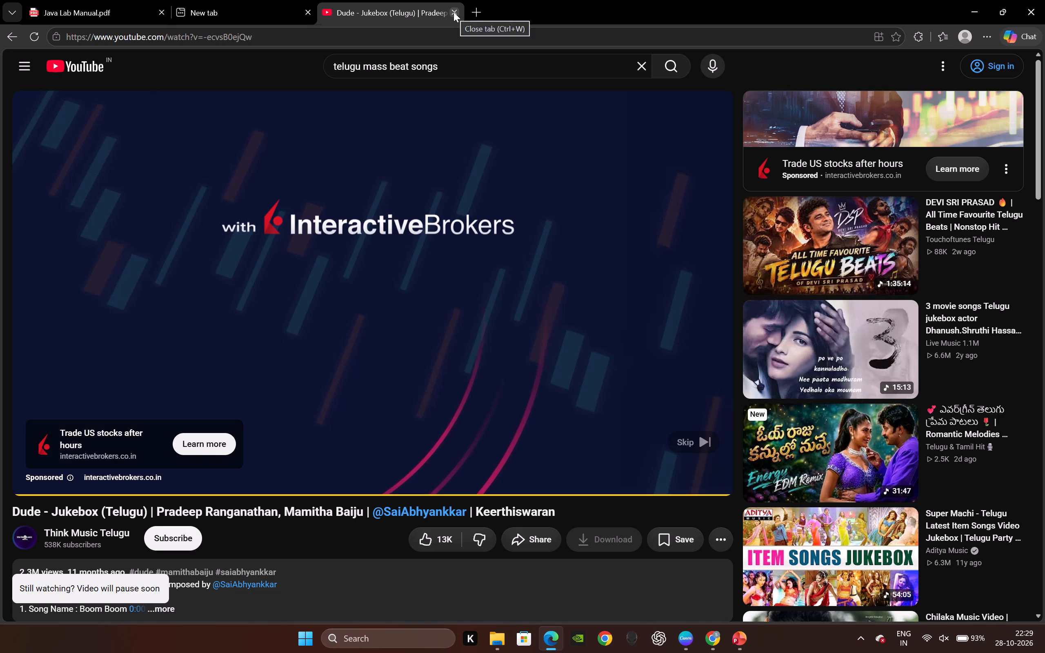
{"action": "left_click", "coordinate": [454, 12]}
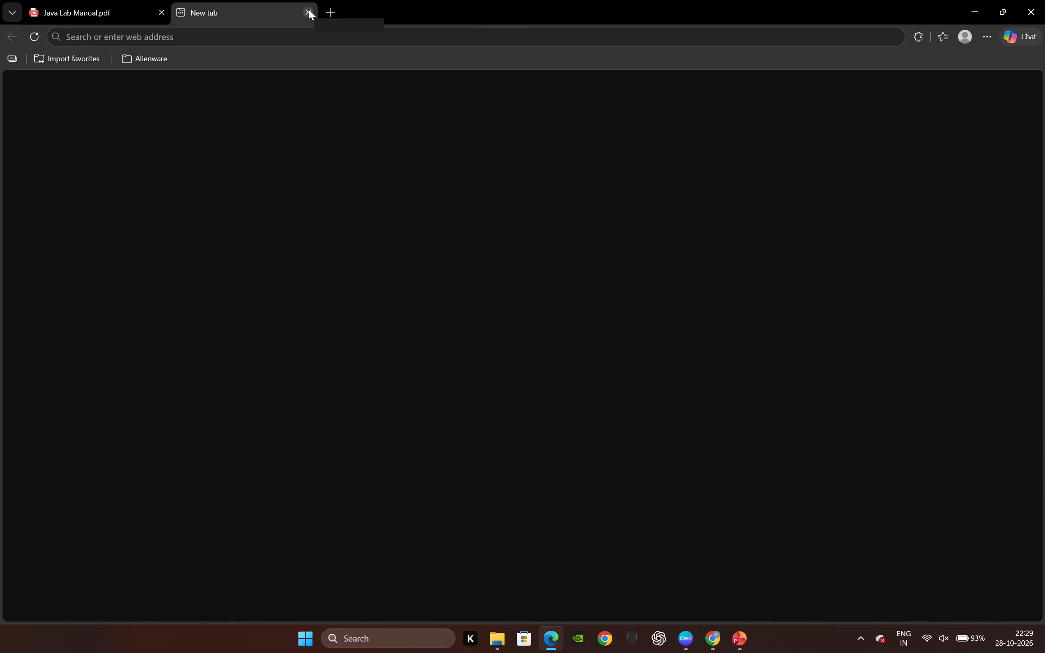
{"action": "left_click", "coordinate": [309, 9]}
{"action": "left_click", "coordinate": [1044, 0]}
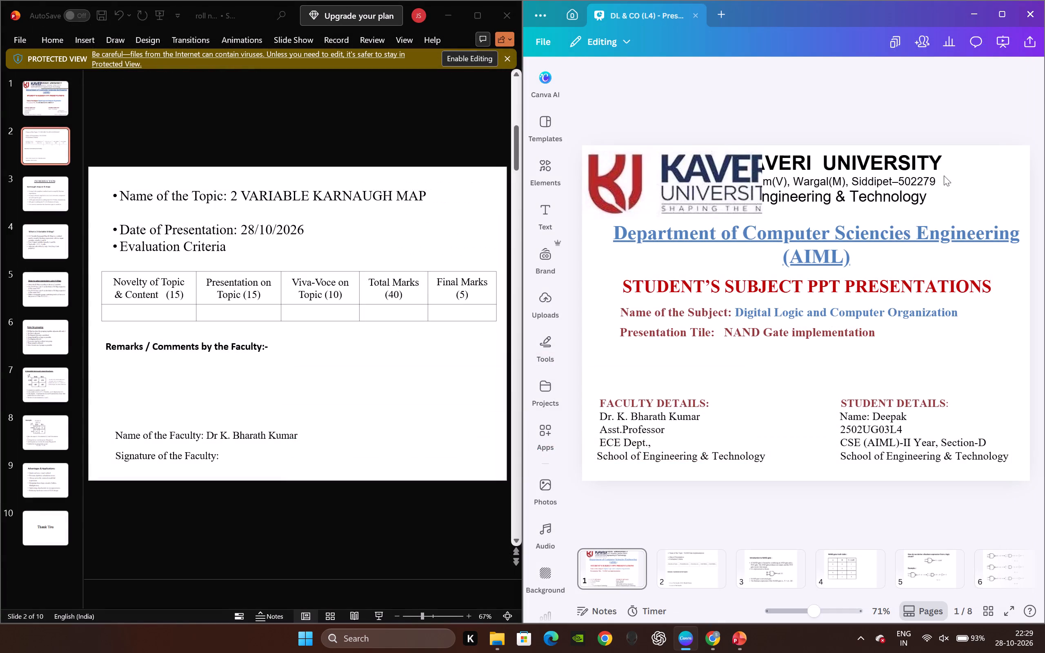
In Canva, close the DL & CO (L4) design and open the recent design roll number.pptx in its place.
{"action": "left_click", "coordinate": [679, 570]}
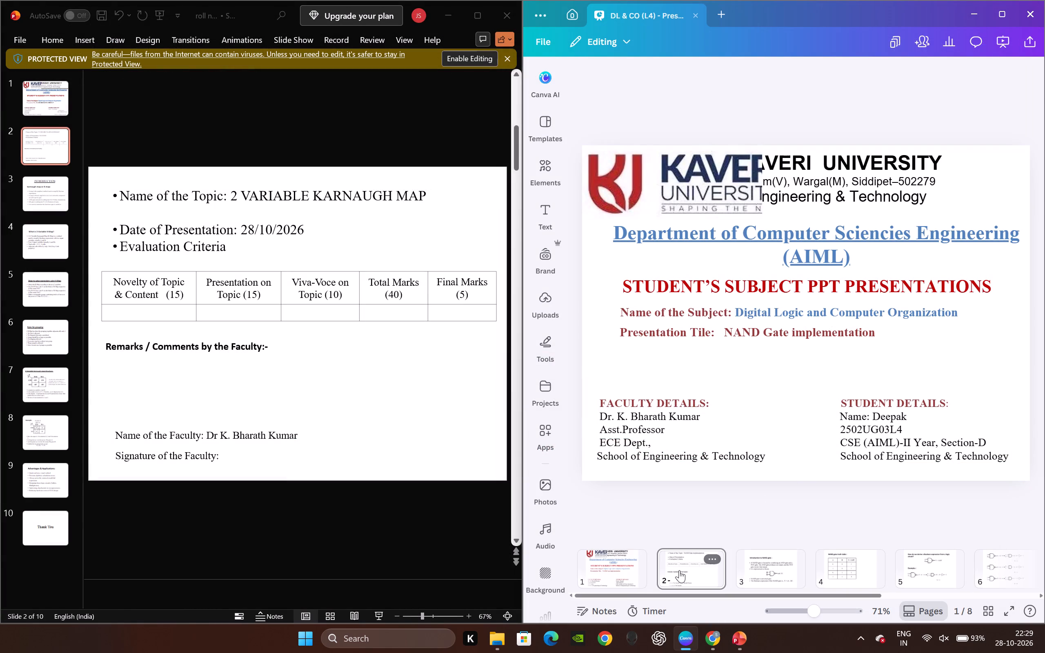
{"action": "left_click", "coordinate": [763, 557]}
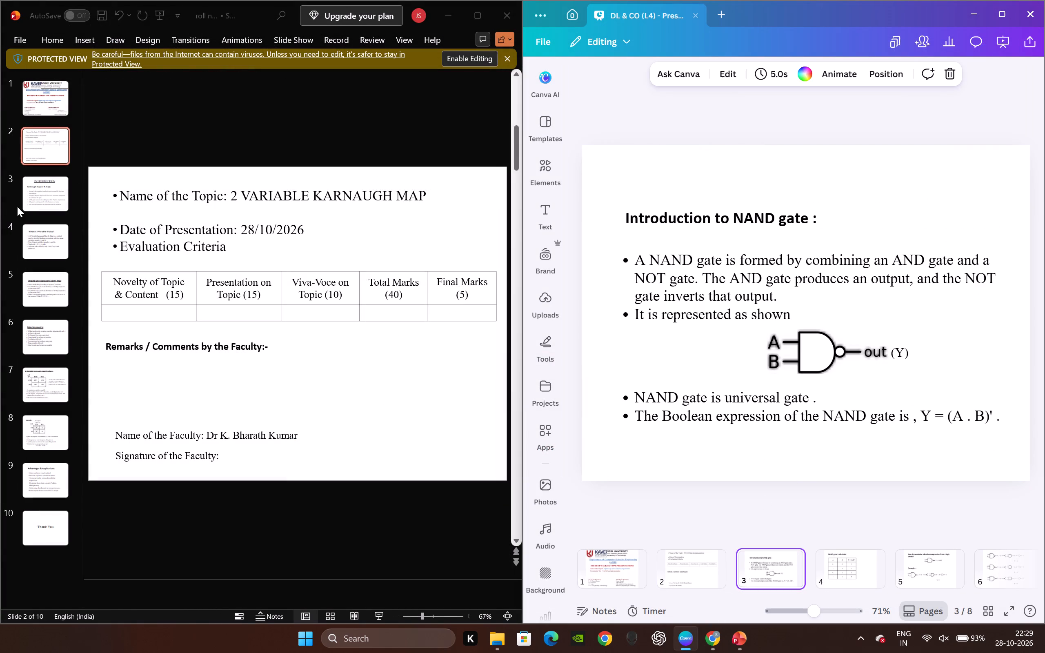
{"action": "left_click", "coordinate": [43, 197]}
{"action": "left_click", "coordinate": [43, 197]}
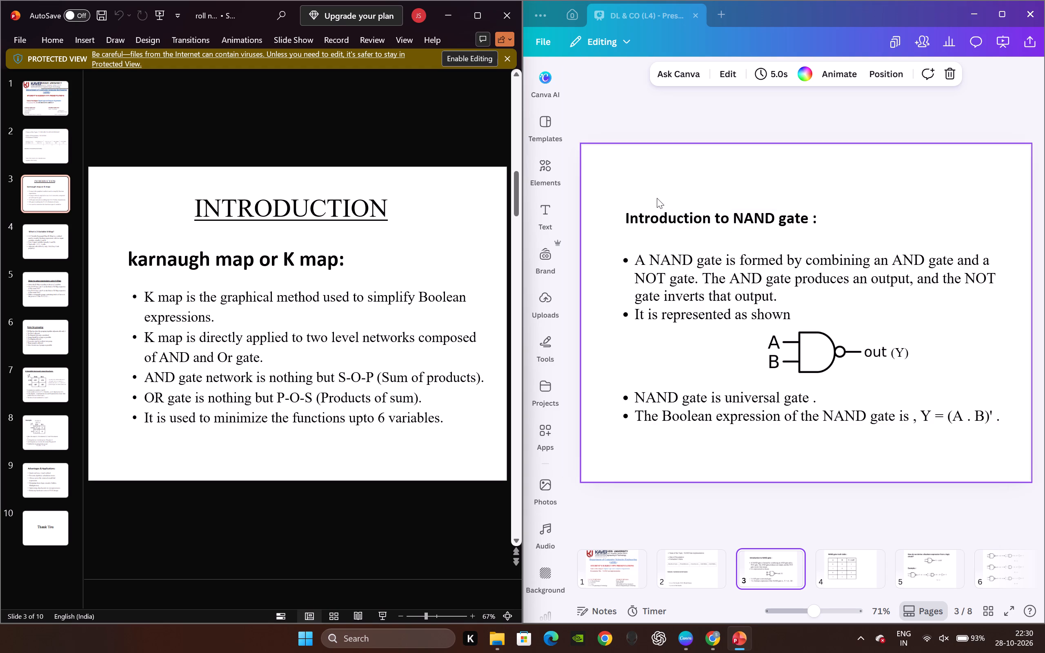
{"action": "left_click", "coordinate": [578, 15]}
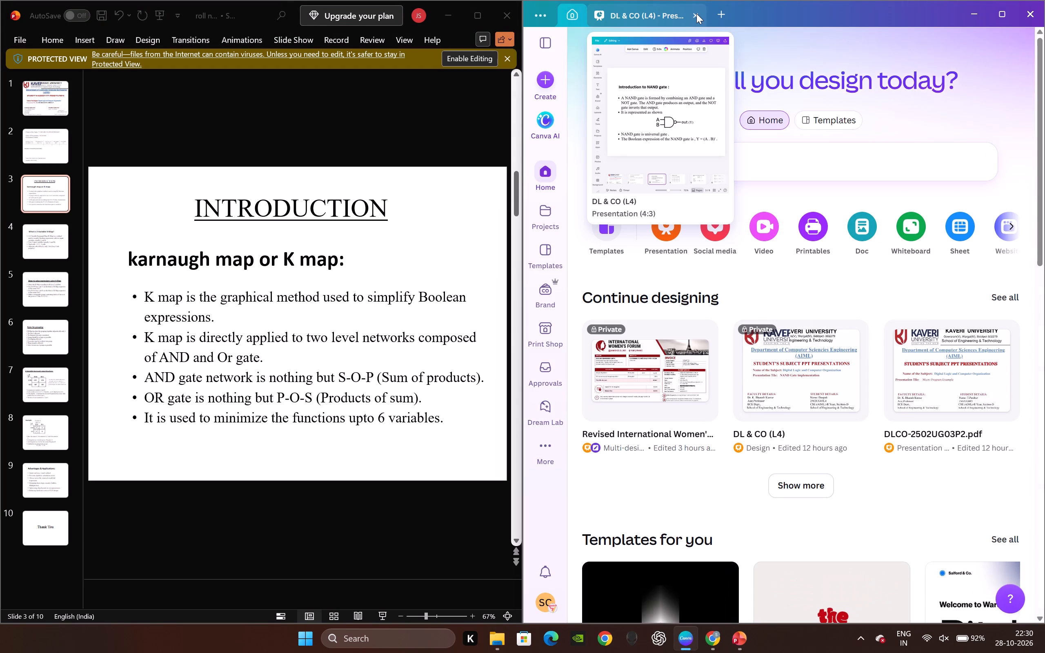
{"action": "left_click", "coordinate": [696, 13]}
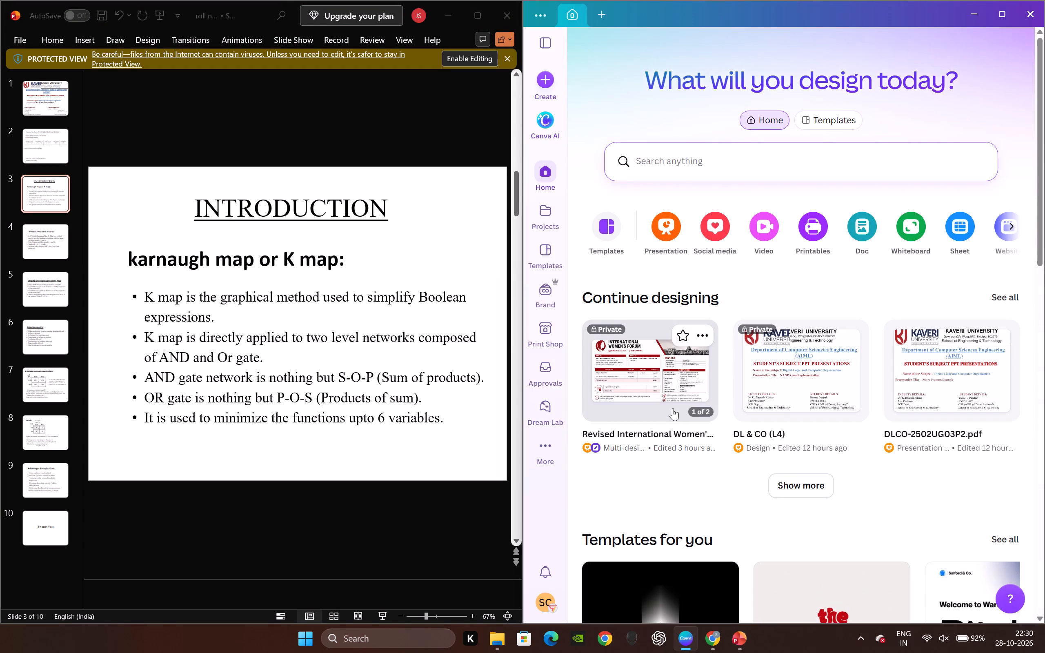
{"action": "left_click", "coordinate": [814, 480]}
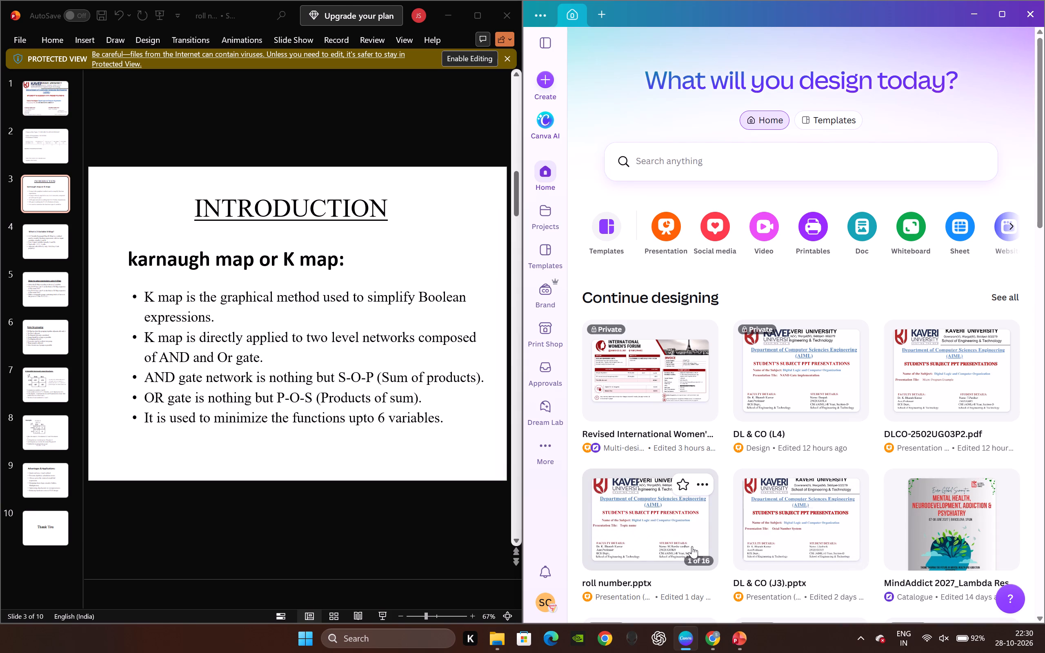
{"action": "left_click", "coordinate": [664, 534]}
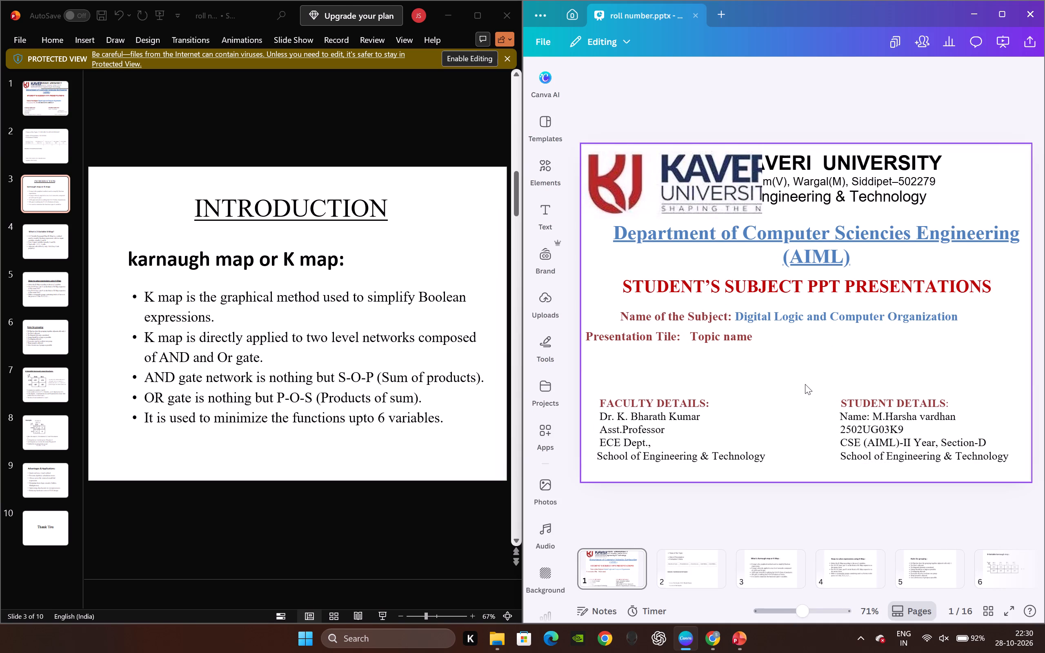
Compare the opening K-Map pages of the Canva design with slides 3 to 7 of the PowerPoint presentation.
{"action": "key", "text": "Right"}
{"action": "left_click", "coordinate": [714, 566]}
{"action": "key", "text": "Right"}
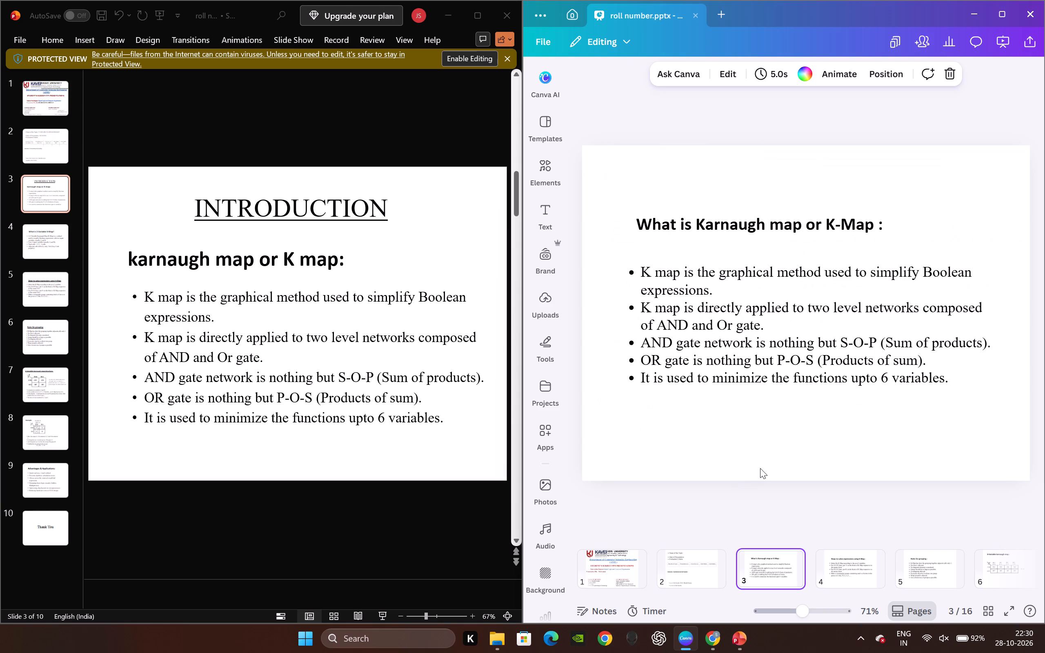
{"action": "key", "text": "Right"}
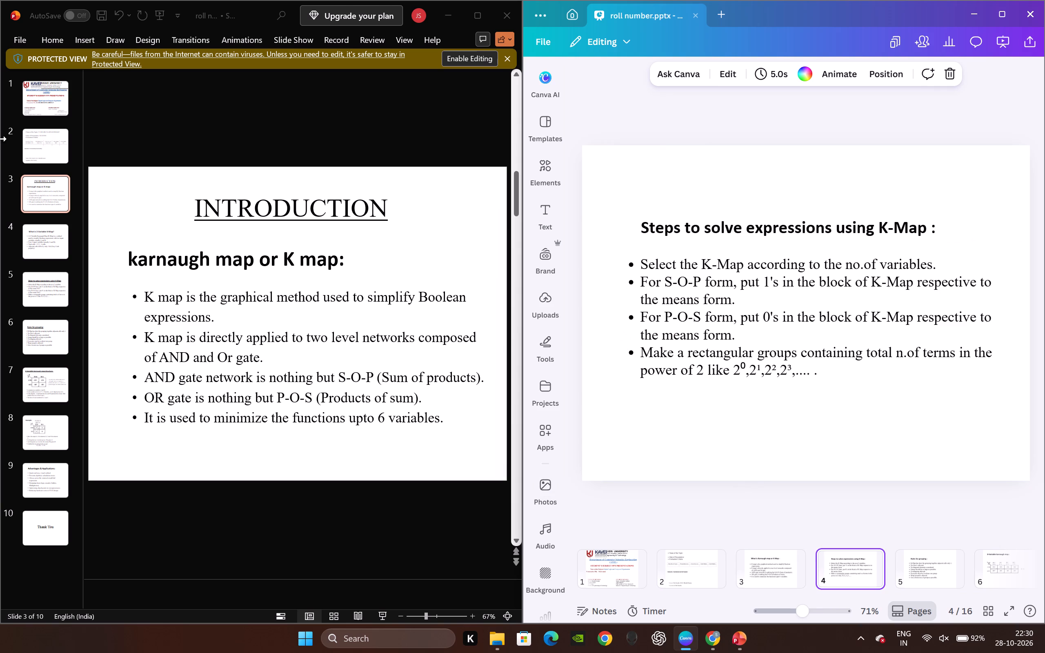
{"action": "left_click", "coordinate": [36, 250]}
{"action": "left_click", "coordinate": [38, 247]}
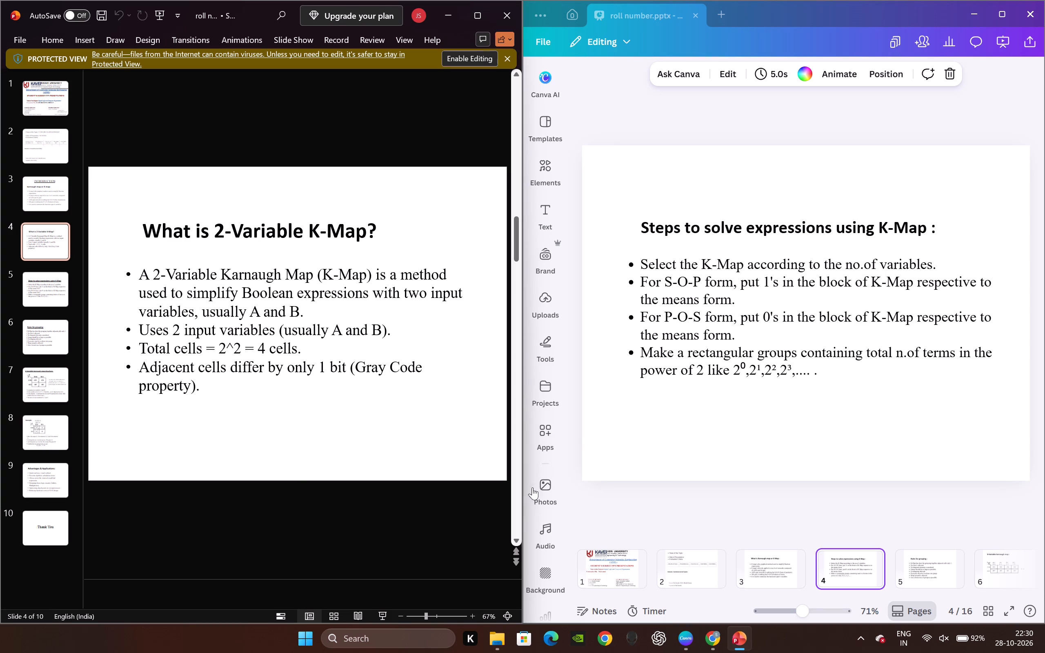
{"action": "left_click", "coordinate": [749, 572]}
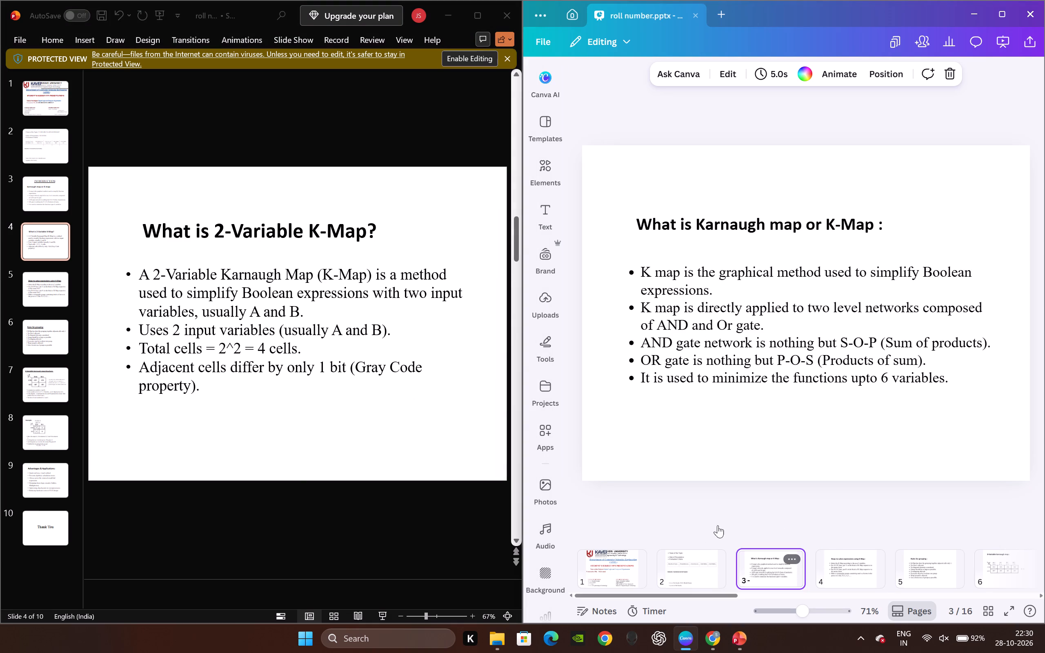
{"action": "left_click", "coordinate": [38, 213]}
{"action": "left_click", "coordinate": [46, 201]}
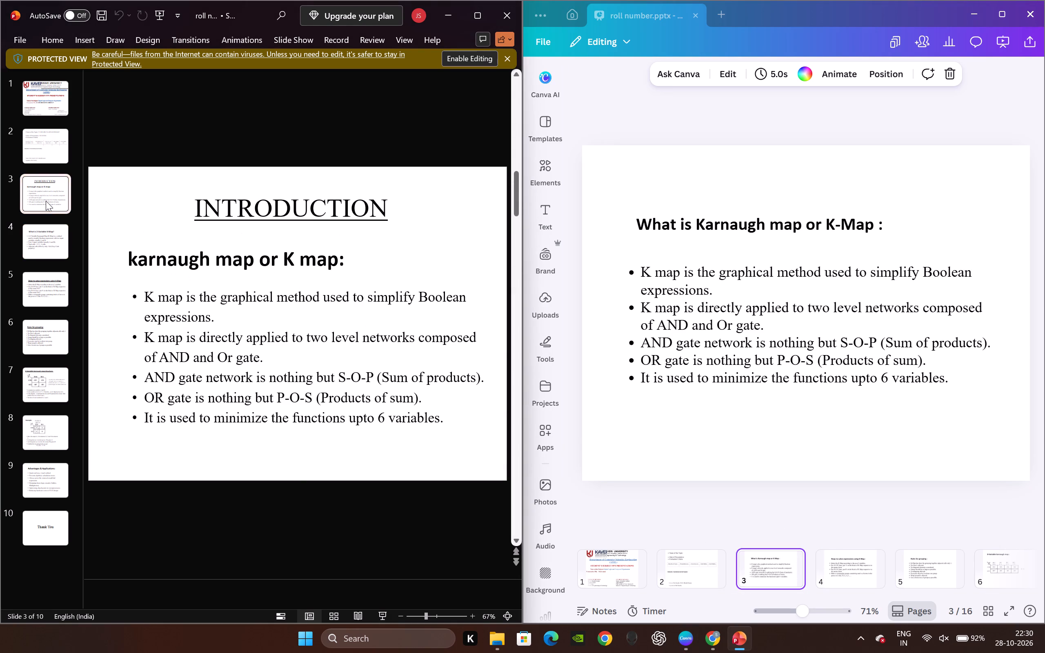
{"action": "left_click", "coordinate": [48, 242]}
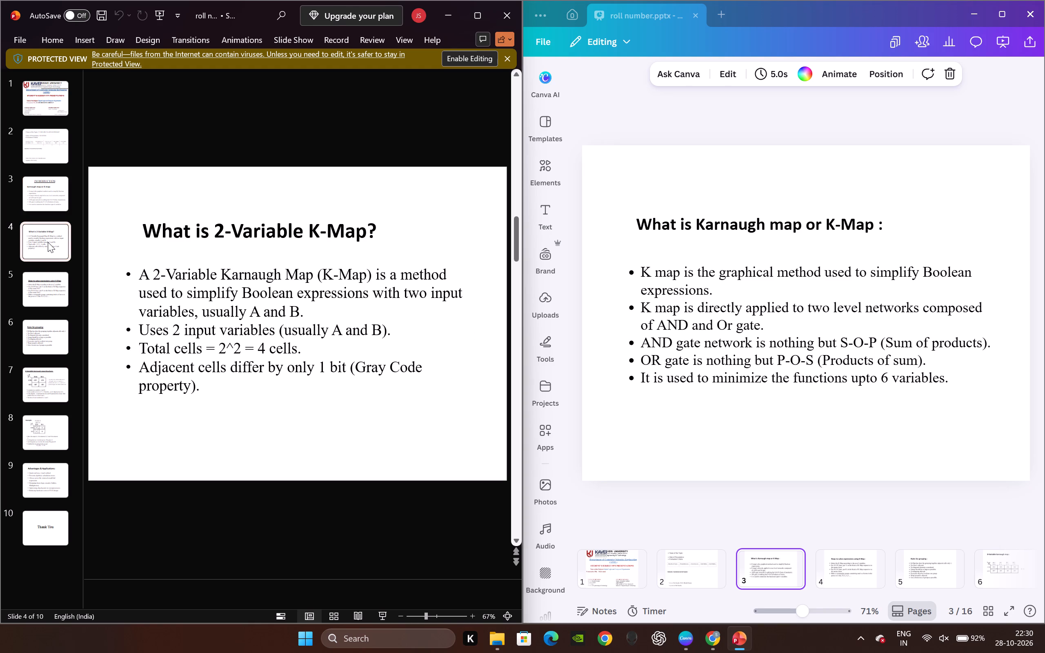
{"action": "left_click", "coordinate": [49, 291]}
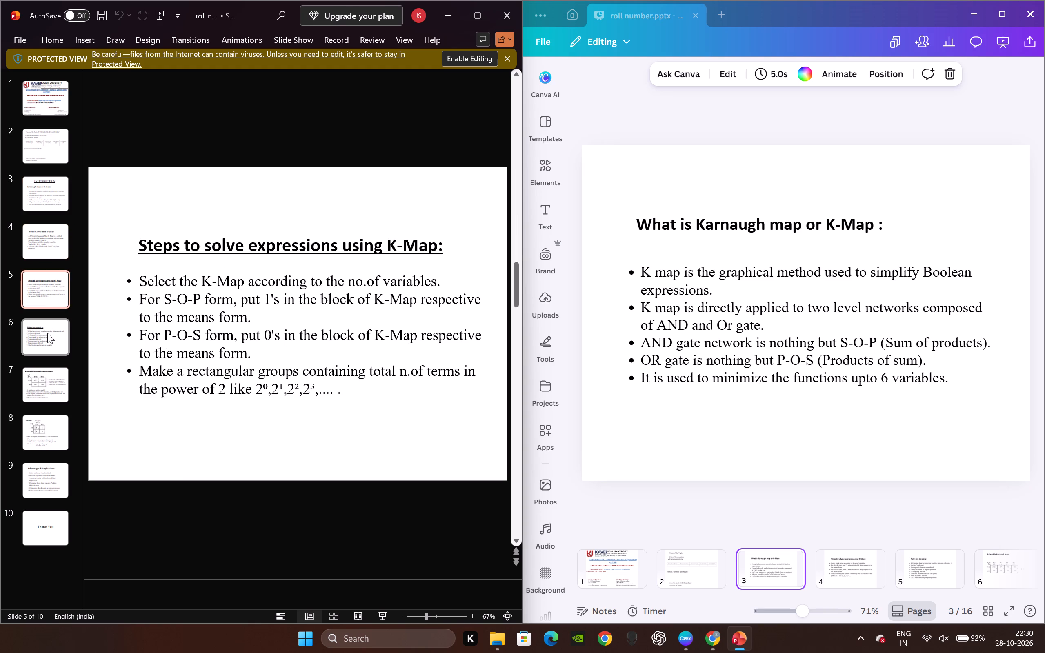
{"action": "left_click", "coordinate": [47, 333]}
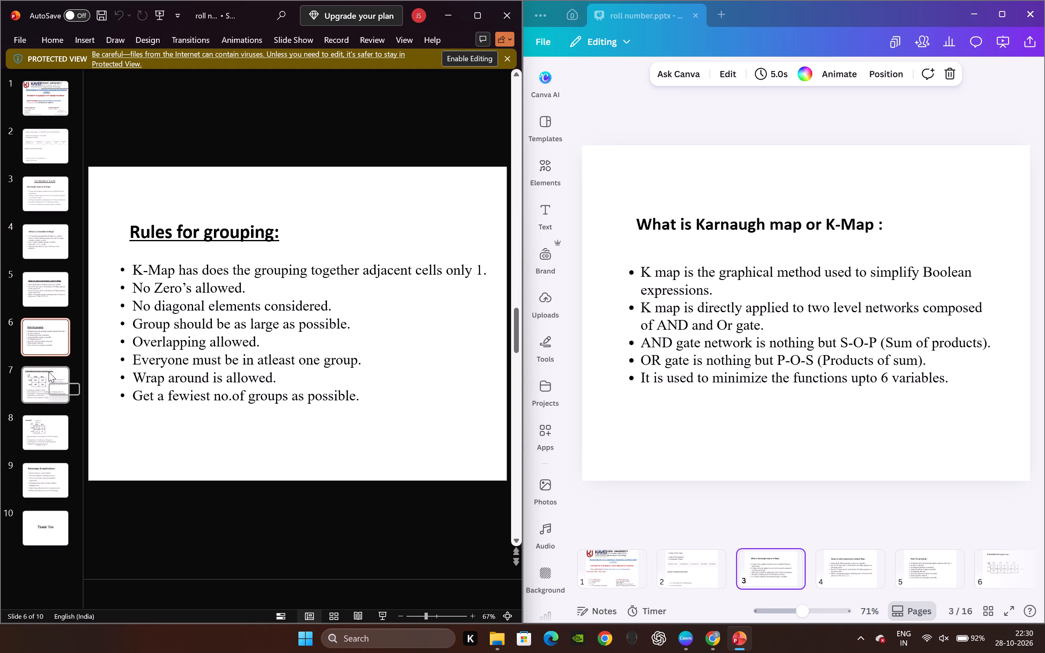
{"action": "left_click", "coordinate": [49, 372]}
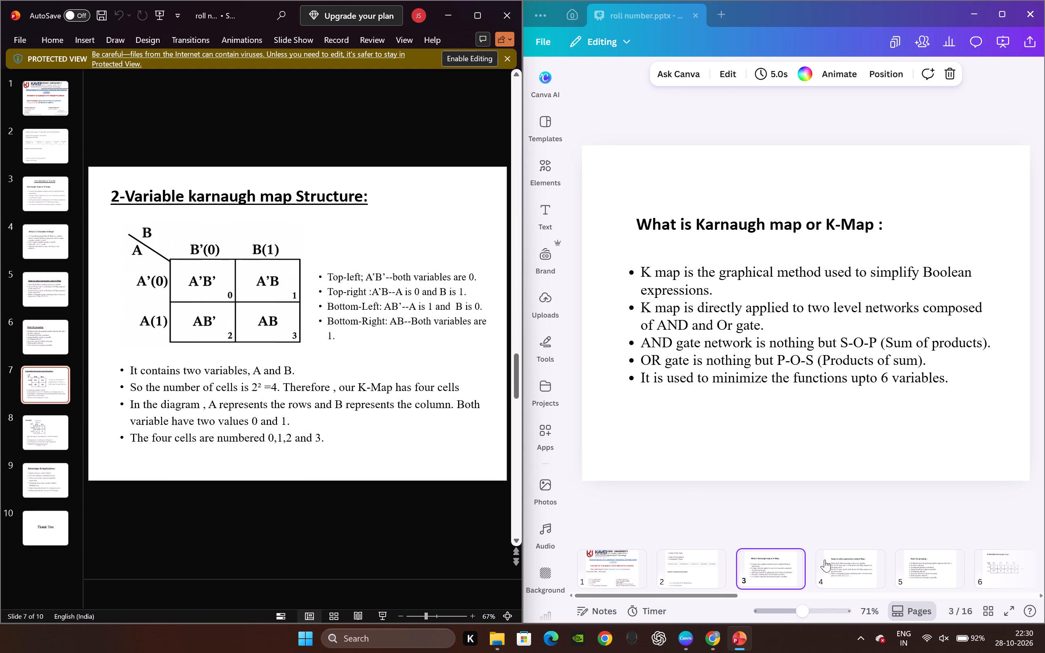
Examine Canva pages 4 to 6 up to the 3-Variable karnaugh map, and PowerPoint's example, advantages and 2-variable structure slides.
{"action": "left_click", "coordinate": [868, 577]}
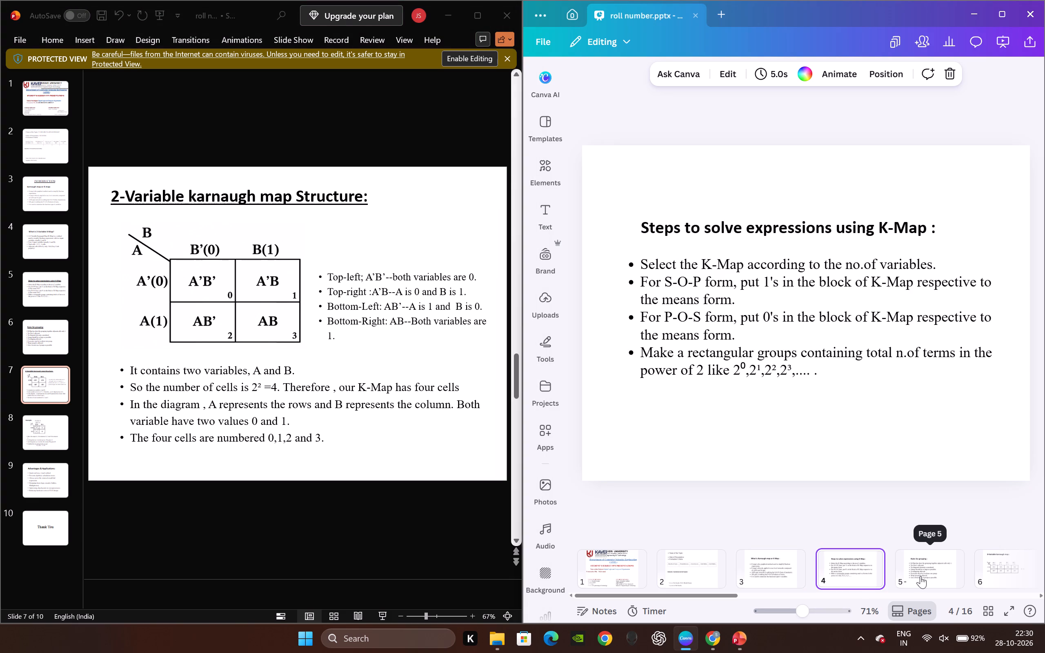
{"action": "left_click", "coordinate": [920, 576]}
{"action": "key", "text": "Right"}
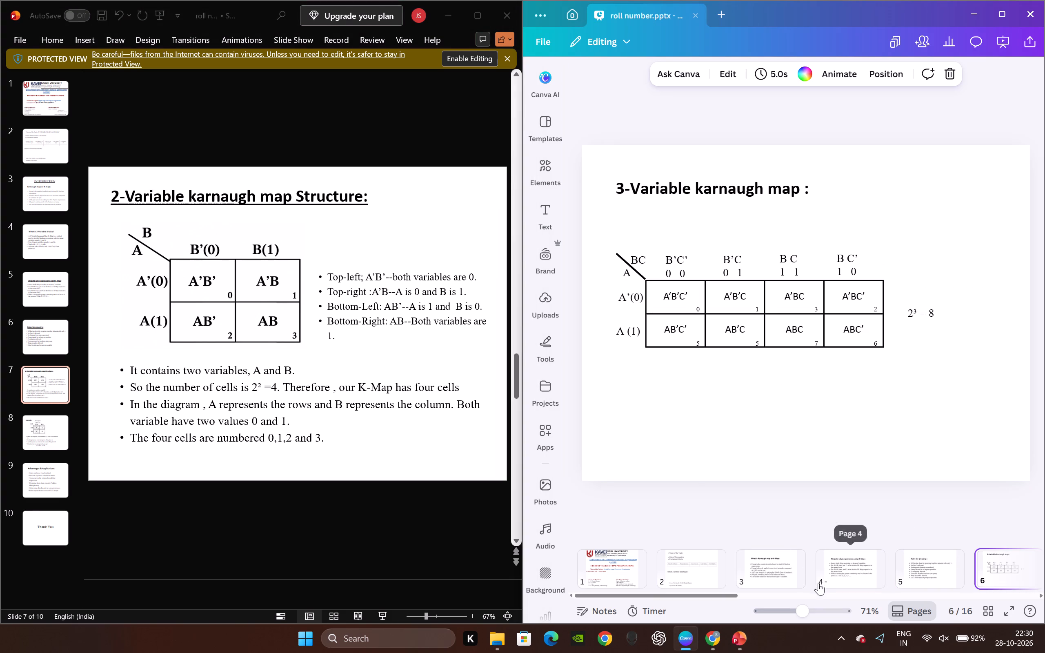
{"action": "left_click_drag", "start_coordinate": [798, 601], "coordinate": [791, 599]}
{"action": "left_click_drag", "start_coordinate": [738, 595], "coordinate": [838, 597]}
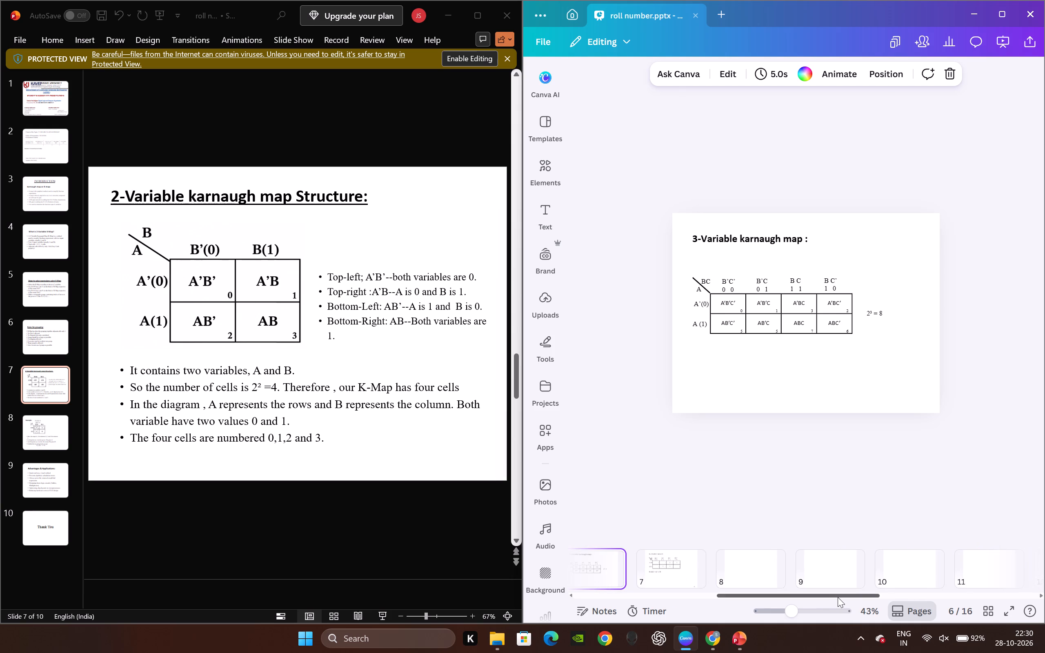
{"action": "left_click_drag", "start_coordinate": [793, 610], "coordinate": [798, 611]}
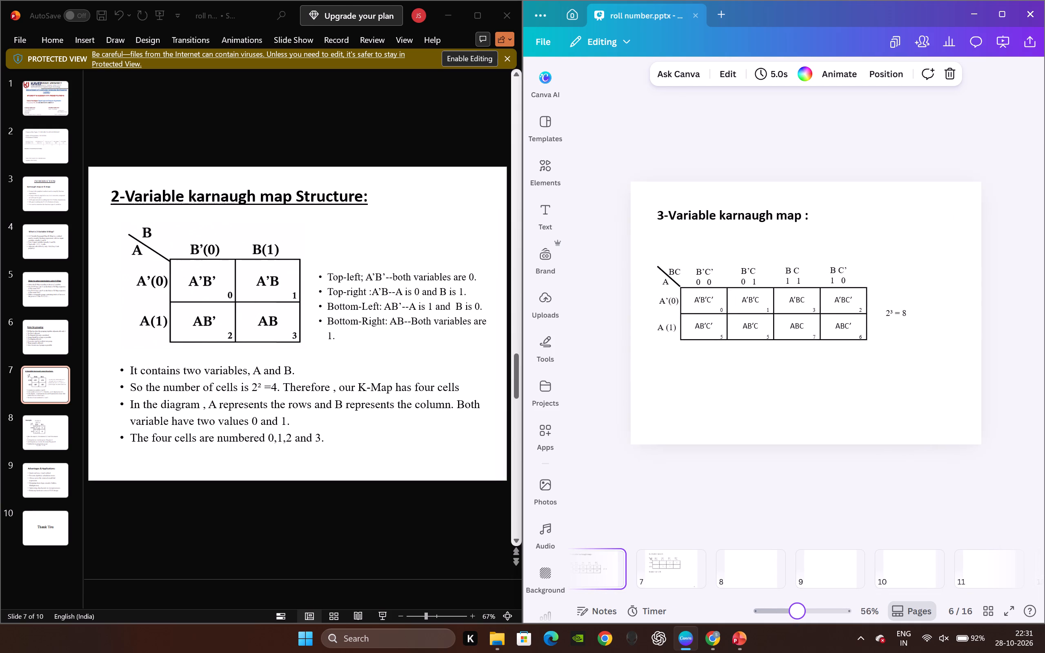
{"action": "left_click_drag", "start_coordinate": [798, 611], "coordinate": [801, 612]}
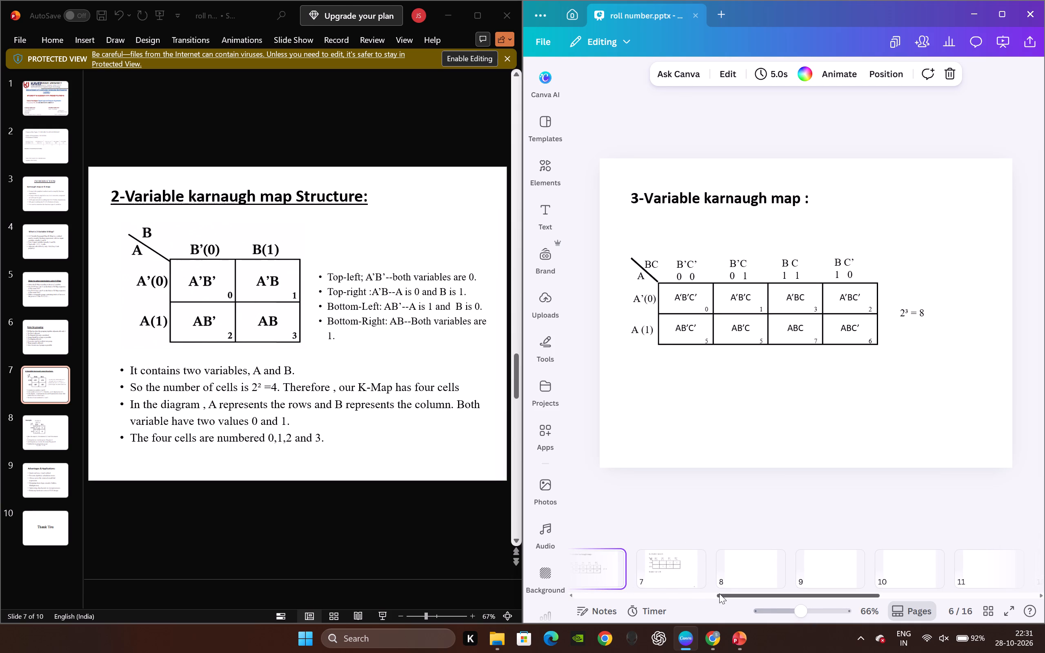
{"action": "left_click_drag", "start_coordinate": [721, 595], "coordinate": [669, 593]}
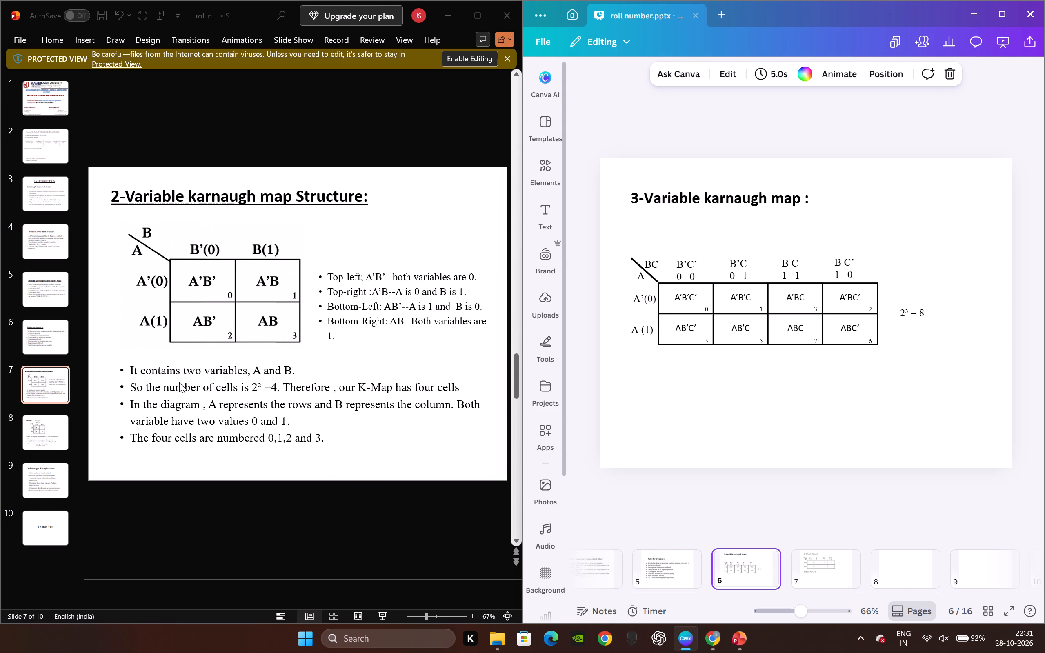
{"action": "left_click", "coordinate": [48, 418]}
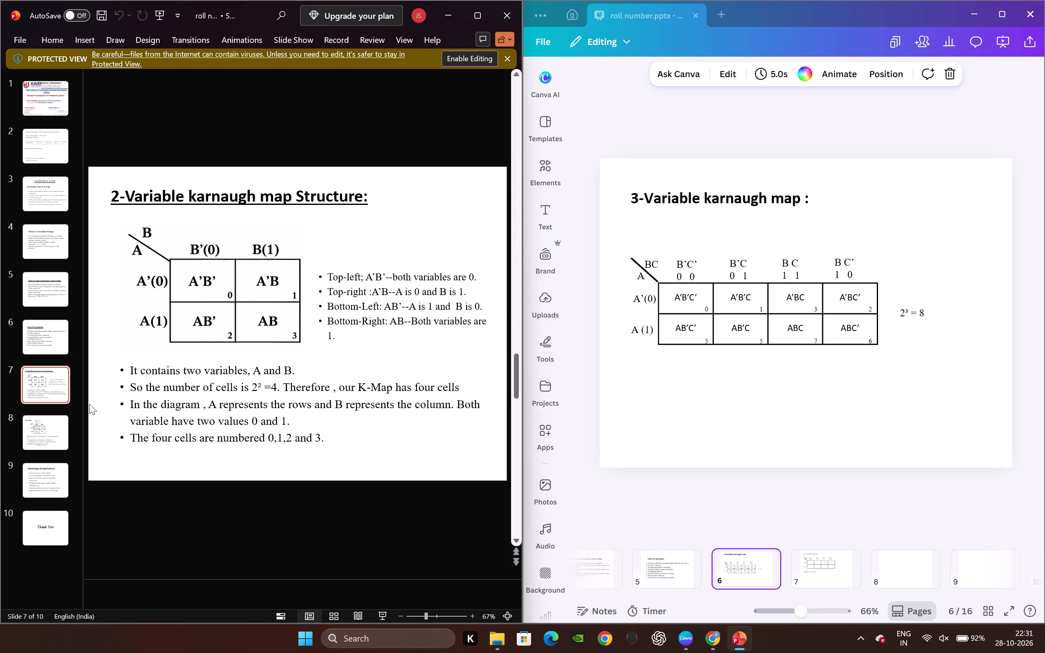
{"action": "left_click", "coordinate": [45, 442]}
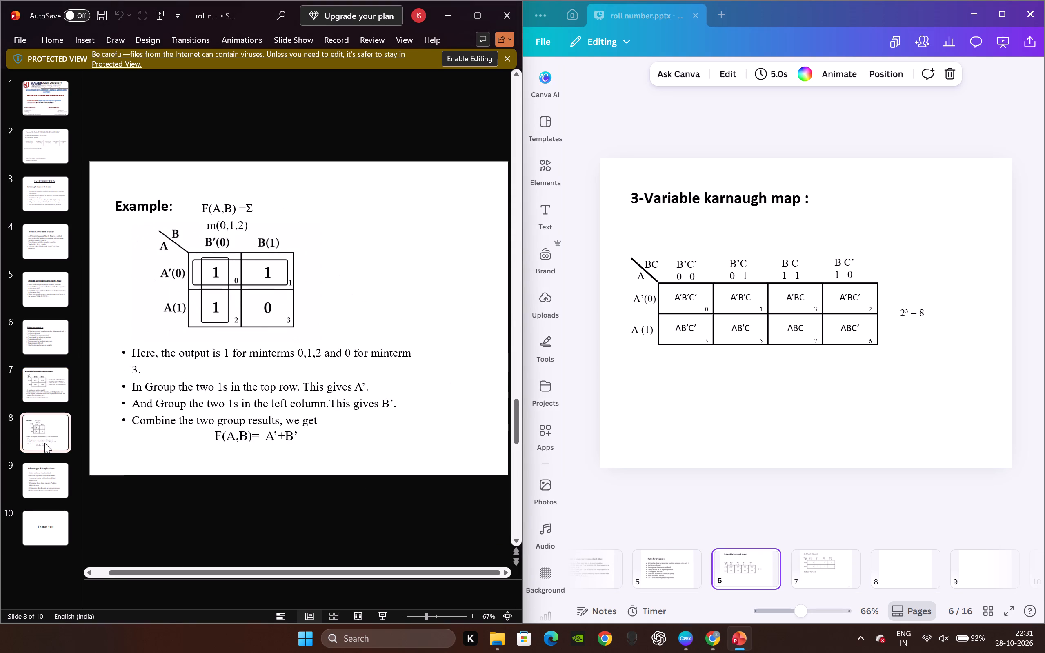
{"action": "left_click", "coordinate": [48, 480]}
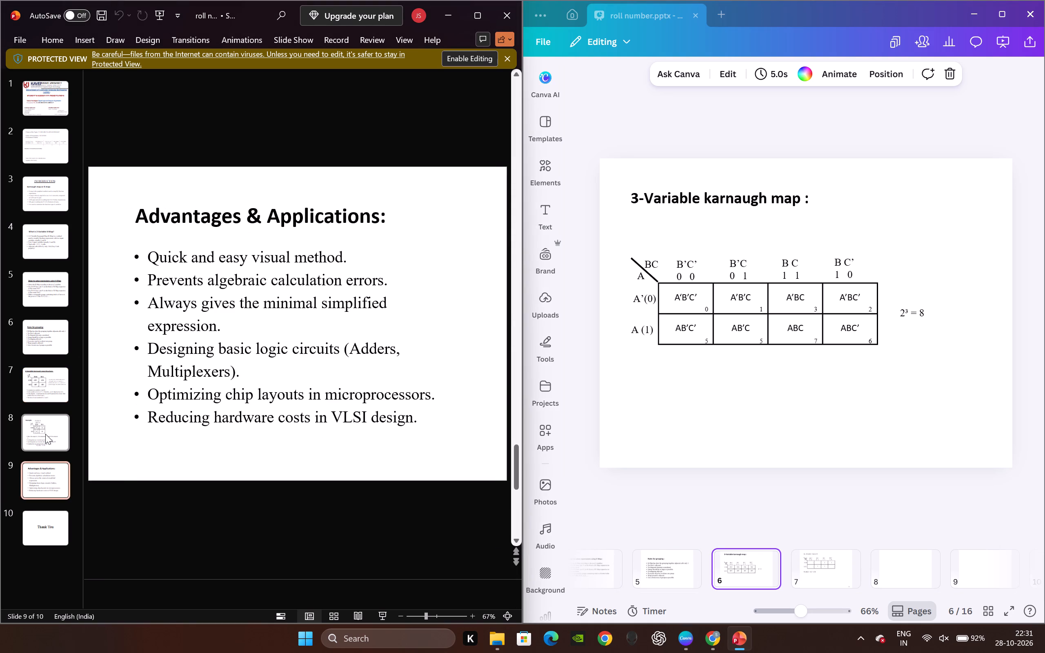
{"action": "left_click", "coordinate": [44, 434]}
{"action": "left_click", "coordinate": [49, 393]}
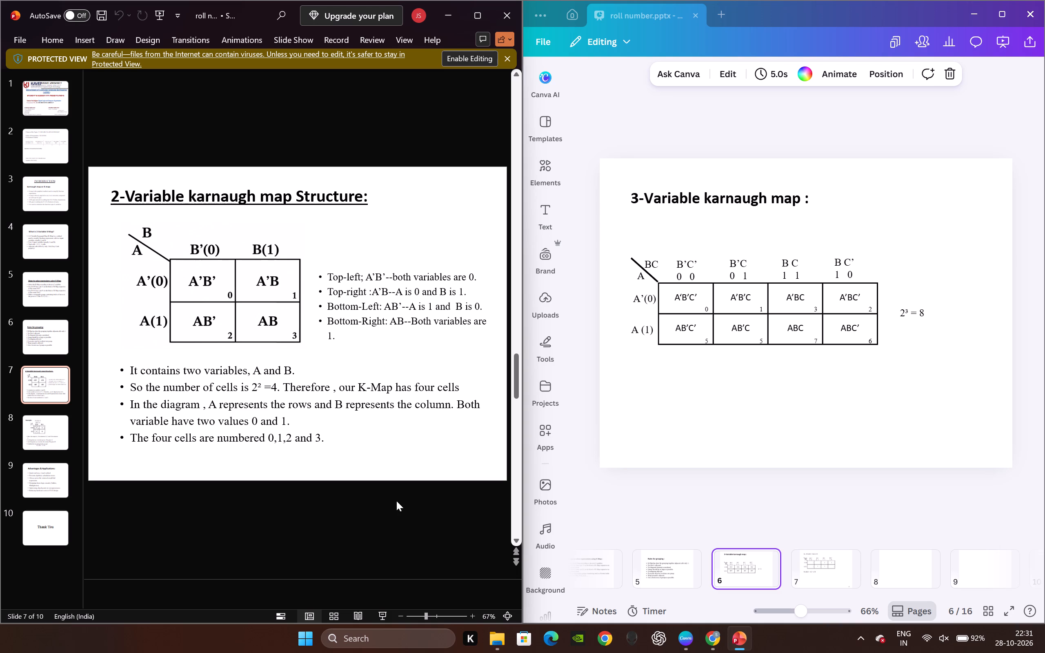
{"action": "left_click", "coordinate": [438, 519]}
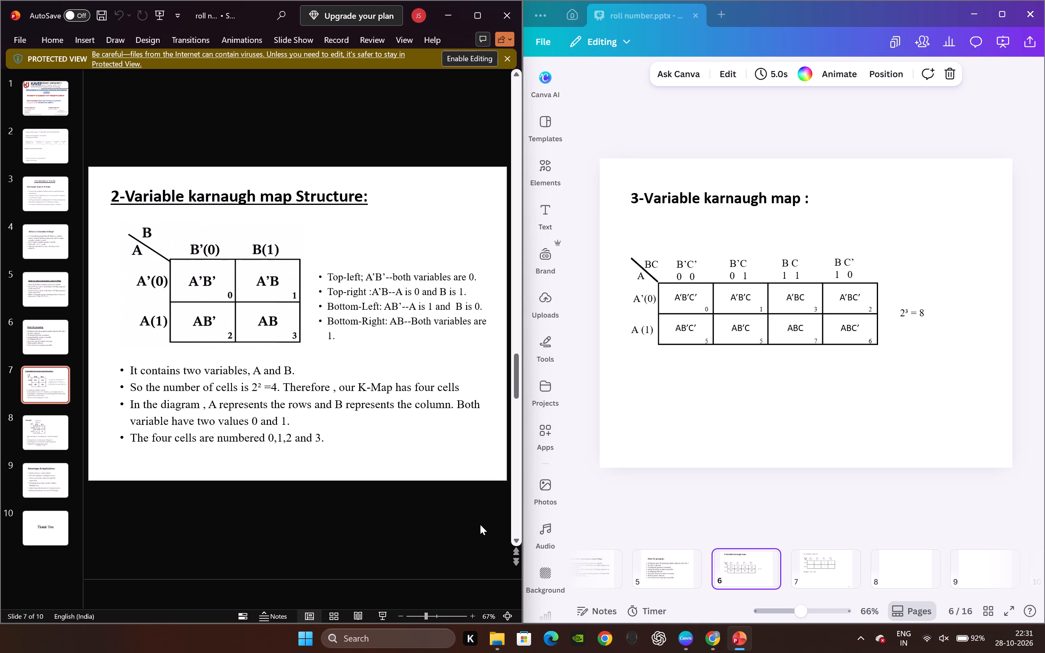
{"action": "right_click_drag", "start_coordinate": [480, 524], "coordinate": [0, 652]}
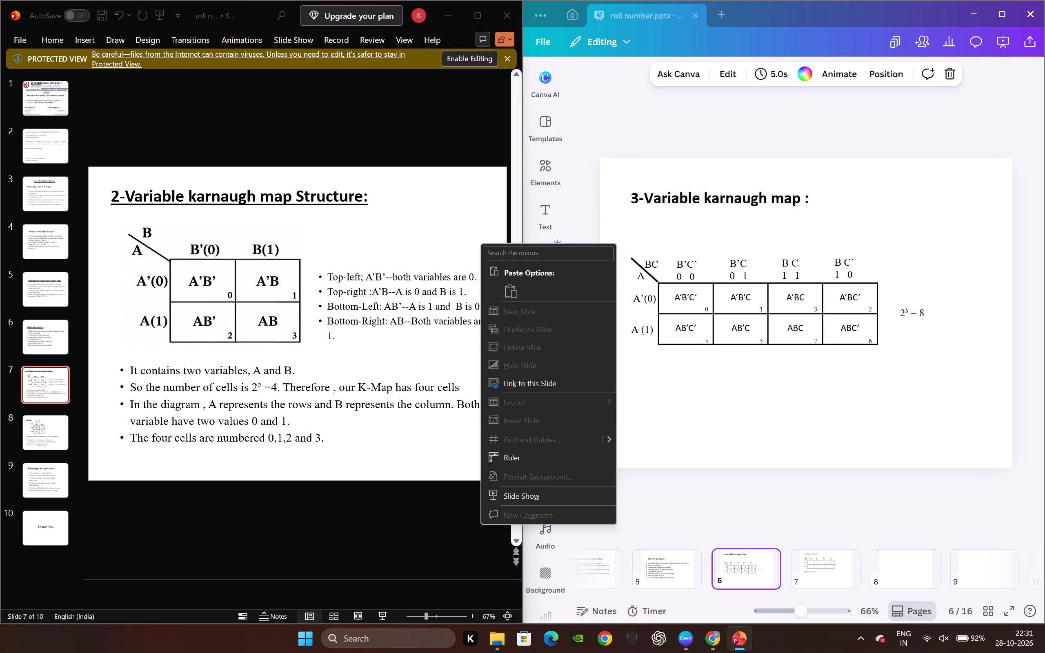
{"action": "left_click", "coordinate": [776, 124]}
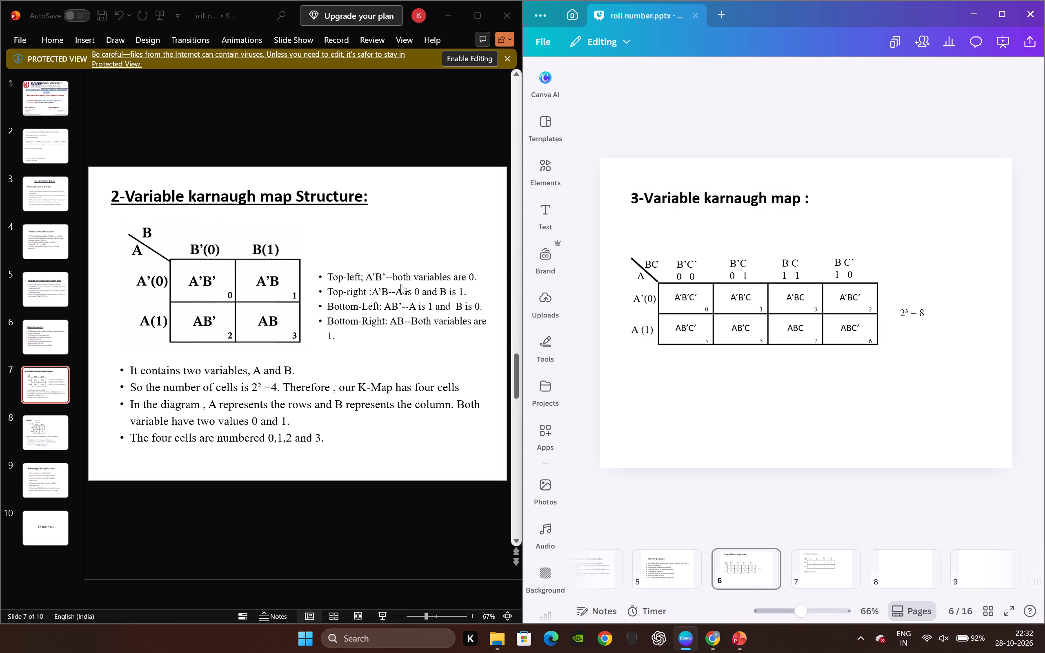
Switch to PowerPoint, enable editing of the protected presentation, and dock its window beside Canva again.
{"action": "left_click", "coordinate": [285, 402]}
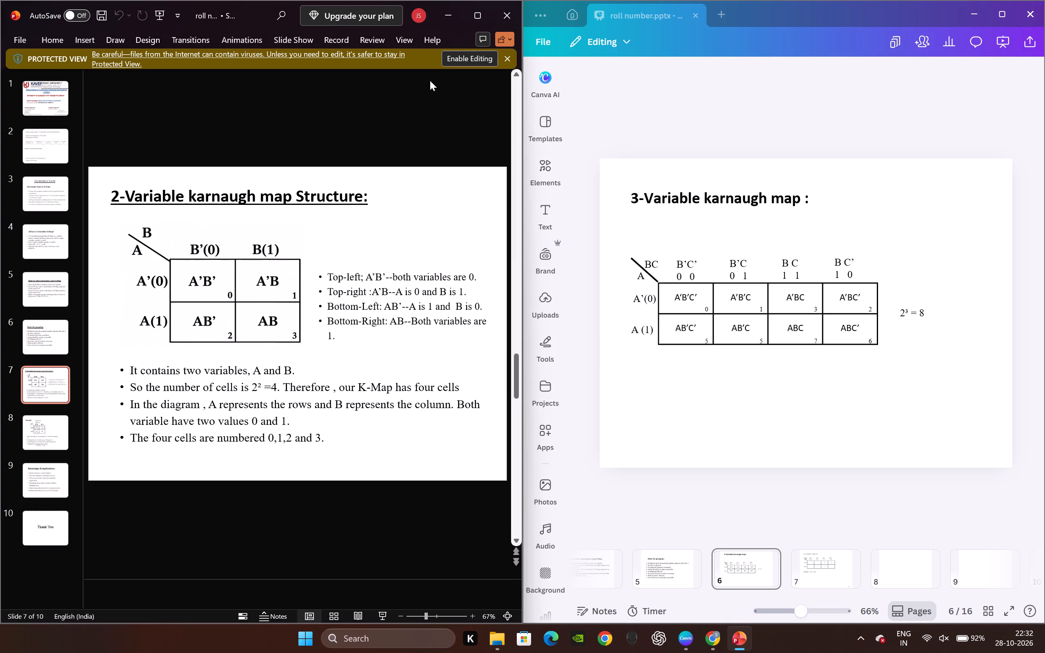
{"action": "left_click", "coordinate": [457, 56]}
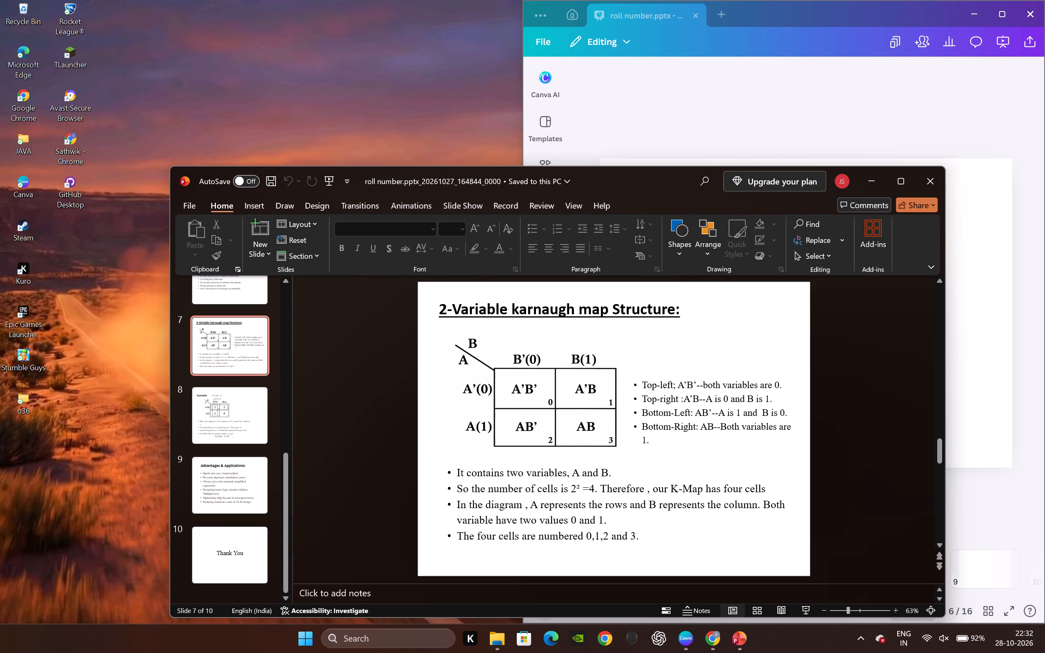
{"action": "left_click_drag", "start_coordinate": [650, 180], "coordinate": [0, 441]}
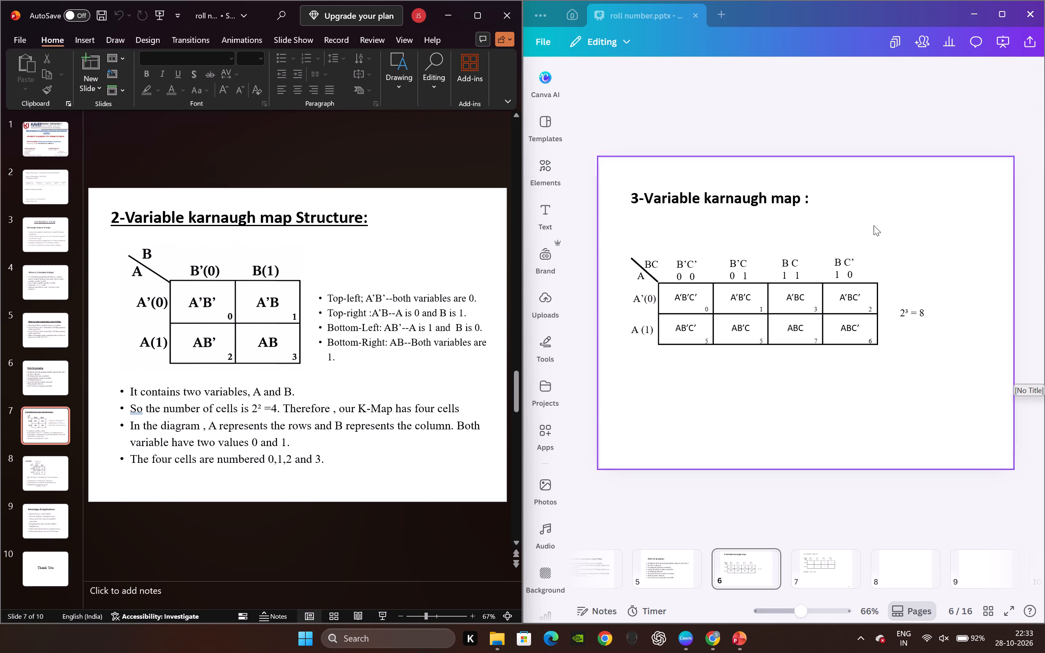
Copy all the bullet text below the 2-variable map on slide 7, starting with "It contains two variables, A and B.".
{"action": "left_click", "coordinate": [342, 427]}
{"action": "left_click", "coordinate": [342, 427]}
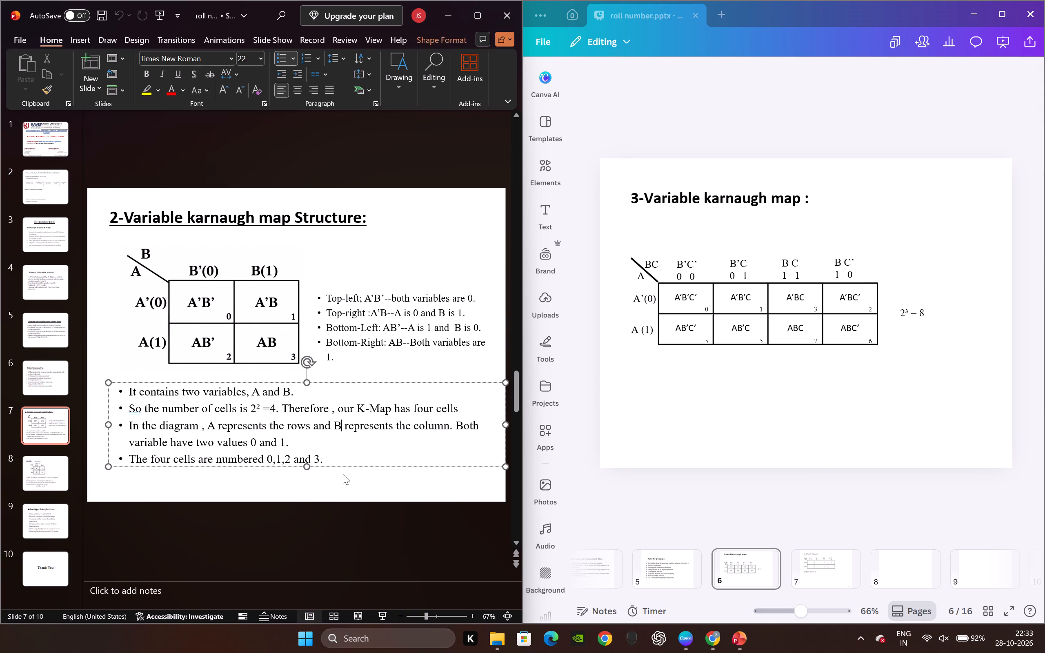
{"action": "double_click", "coordinate": [358, 451]}
{"action": "left_click", "coordinate": [358, 451]}
{"action": "key", "text": "ctrl+a"}
{"action": "key", "text": "ctrl+c"}
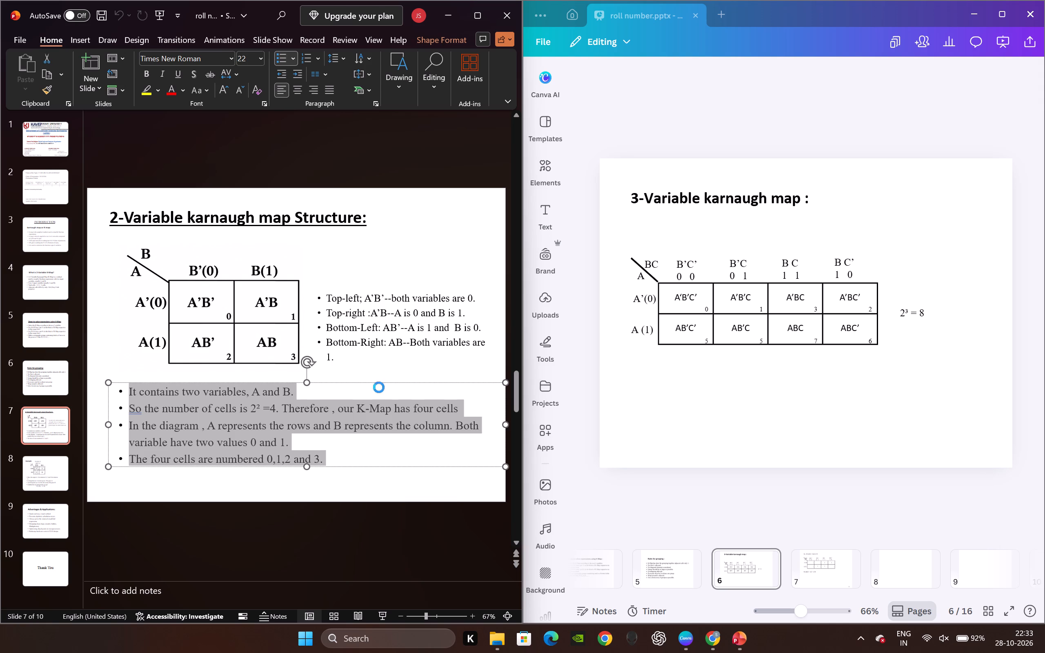
{"action": "left_click", "coordinate": [433, 154]}
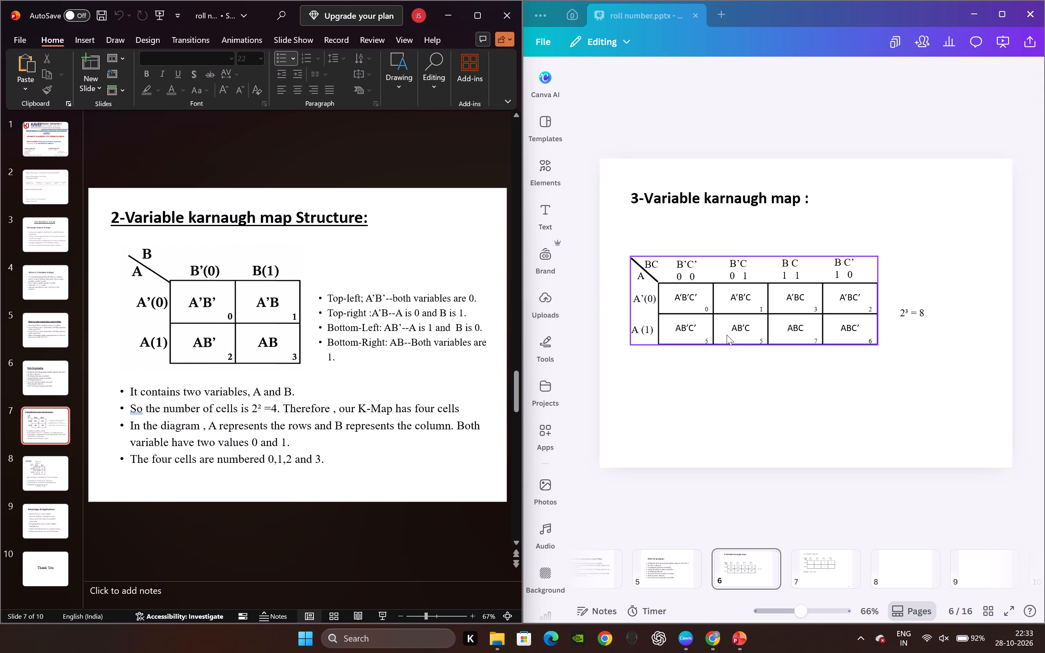
On Canva page 6, set the cell number of AB'C' in the 3-variable map to 4.
{"action": "double_click", "coordinate": [707, 340]}
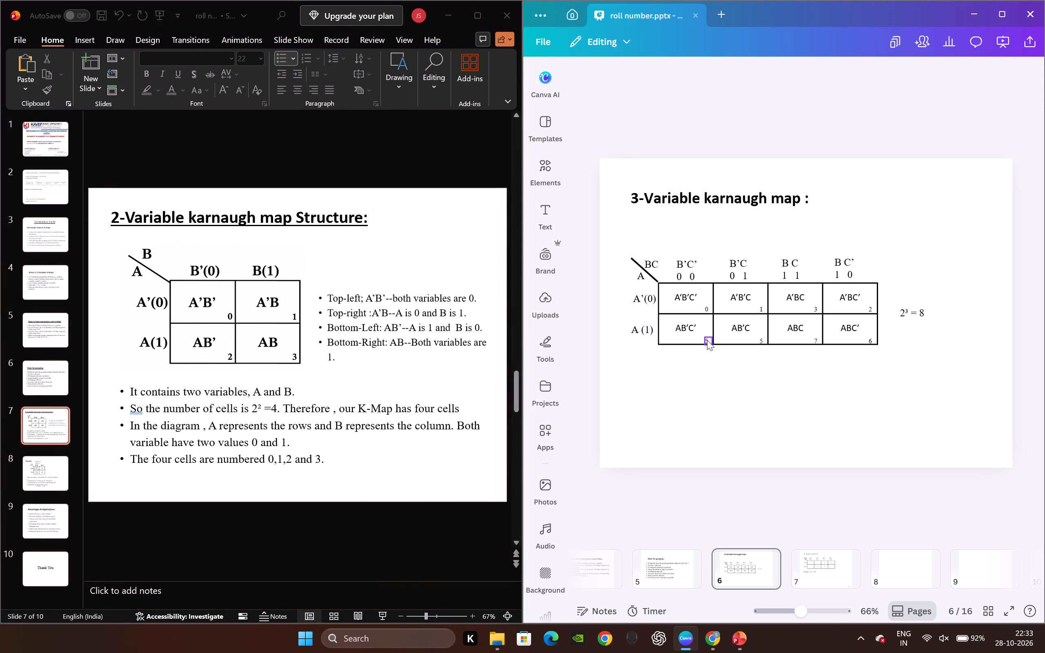
{"action": "left_click", "coordinate": [707, 340]}
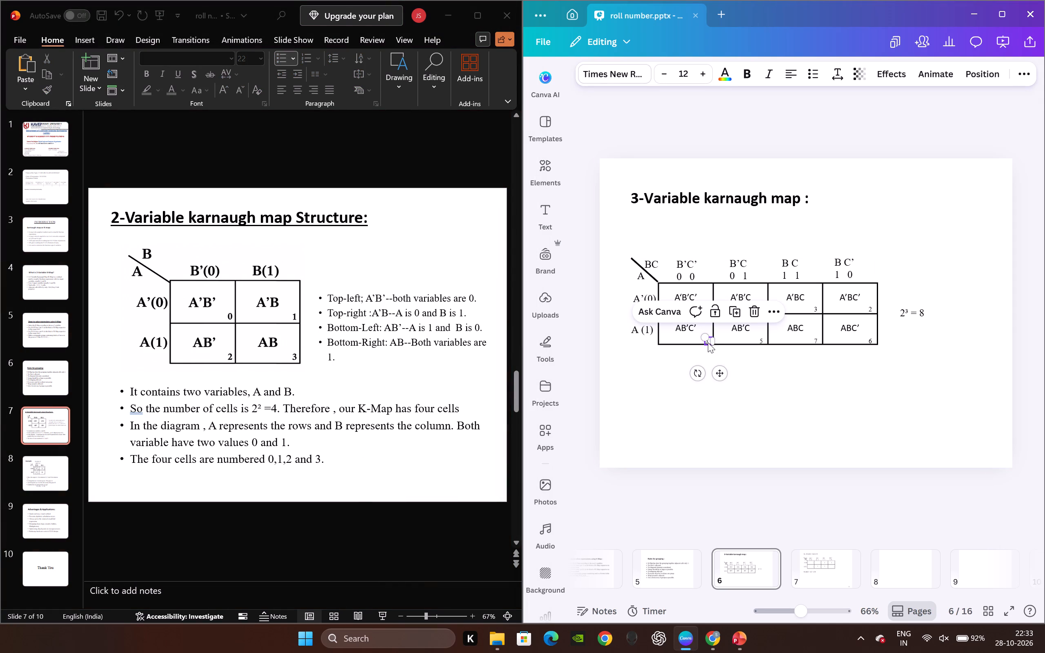
{"action": "double_click", "coordinate": [709, 342]}
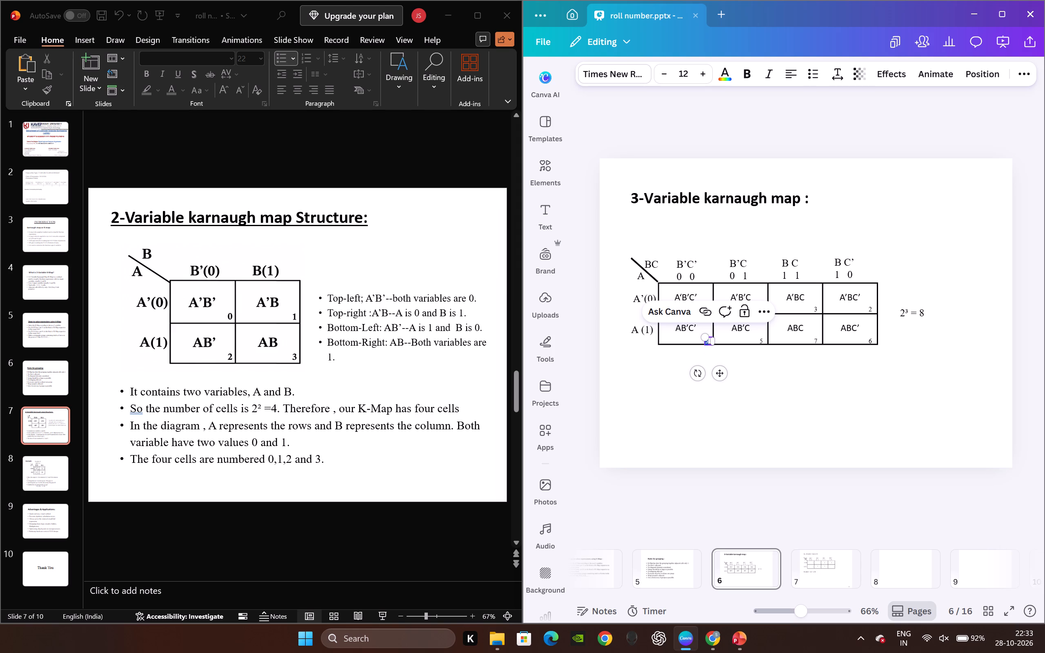
{"action": "key", "text": "4"}
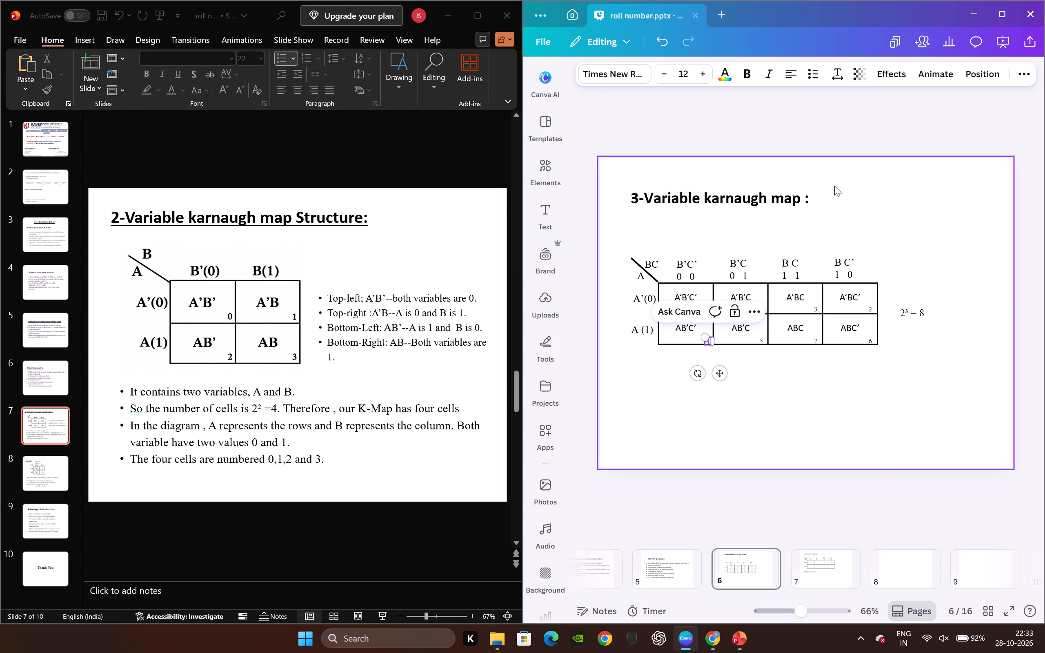
{"action": "left_click", "coordinate": [902, 111]}
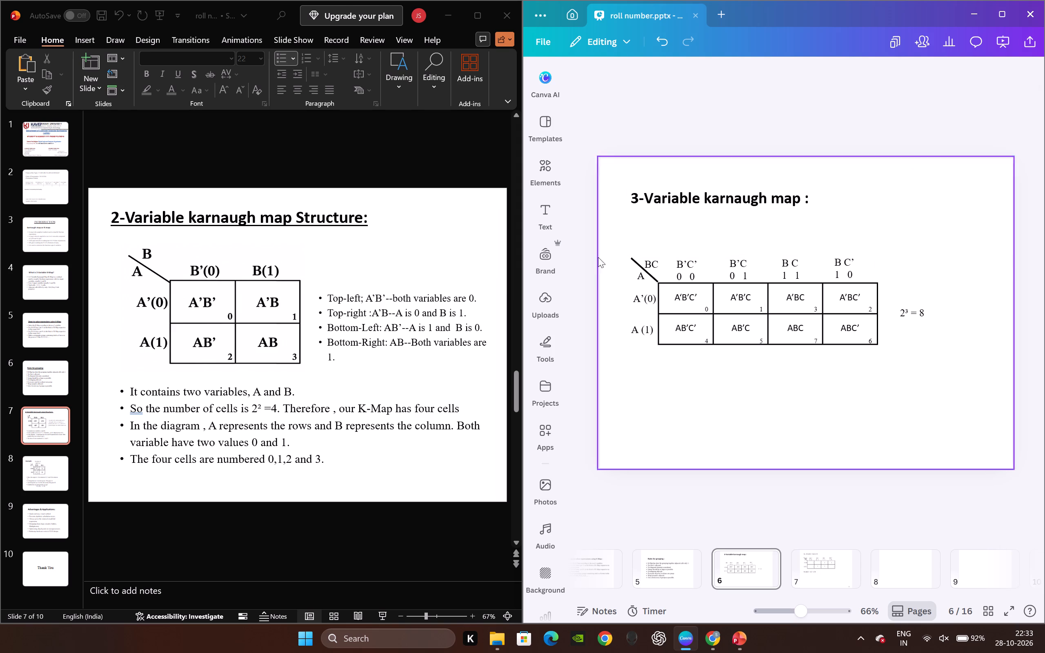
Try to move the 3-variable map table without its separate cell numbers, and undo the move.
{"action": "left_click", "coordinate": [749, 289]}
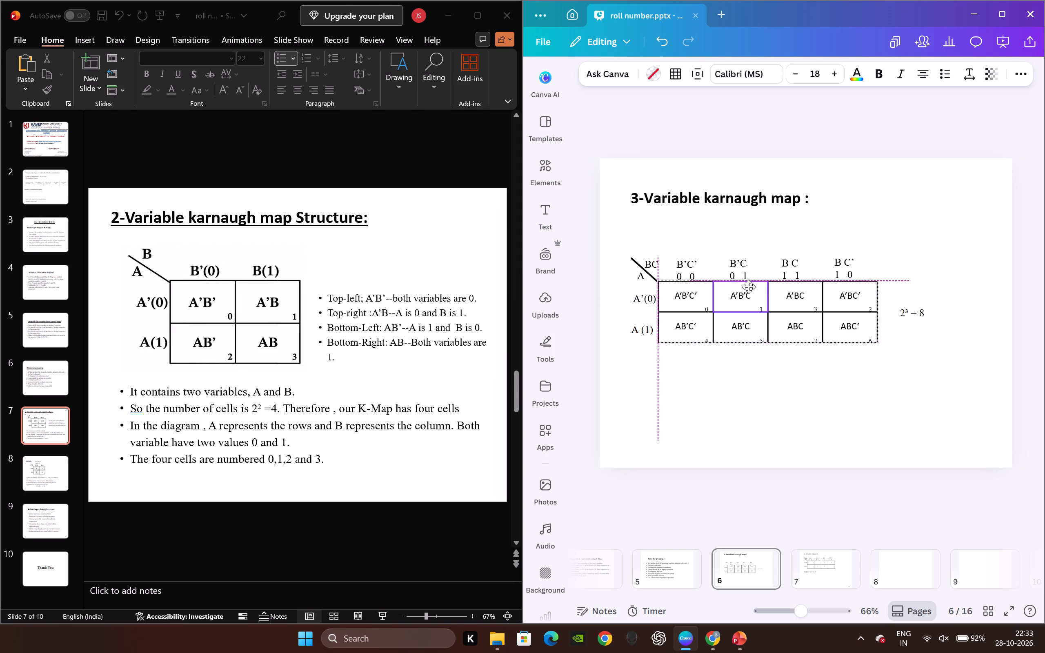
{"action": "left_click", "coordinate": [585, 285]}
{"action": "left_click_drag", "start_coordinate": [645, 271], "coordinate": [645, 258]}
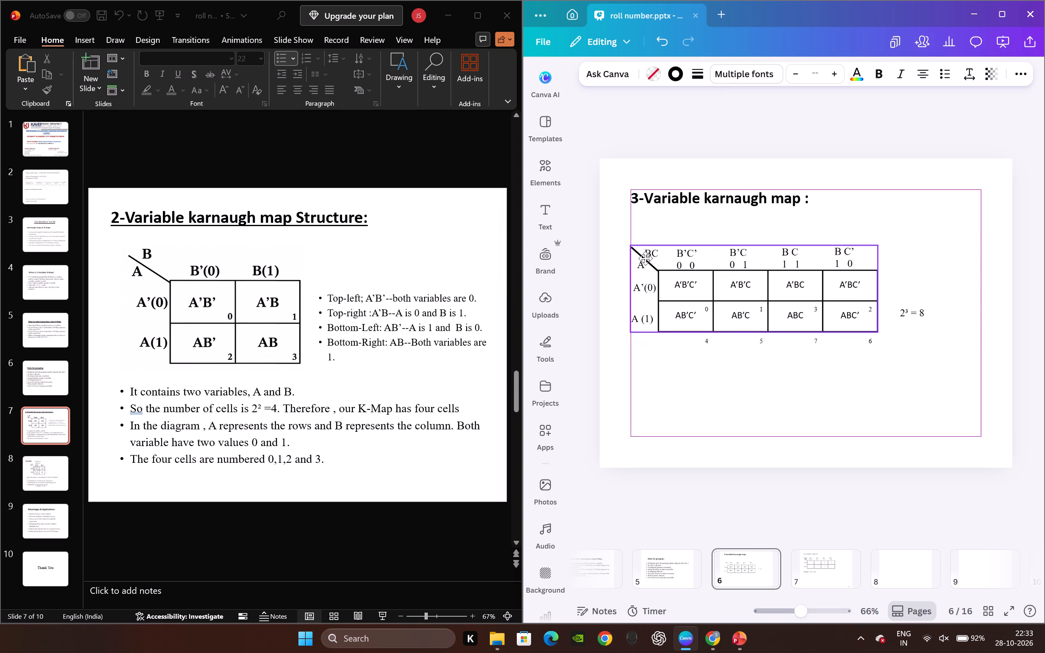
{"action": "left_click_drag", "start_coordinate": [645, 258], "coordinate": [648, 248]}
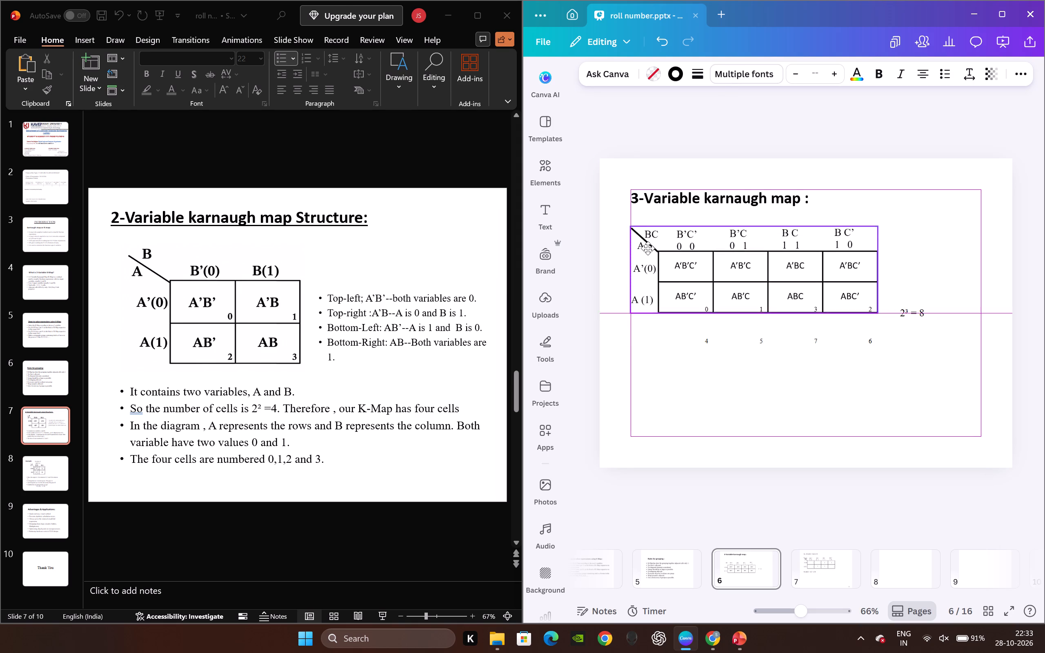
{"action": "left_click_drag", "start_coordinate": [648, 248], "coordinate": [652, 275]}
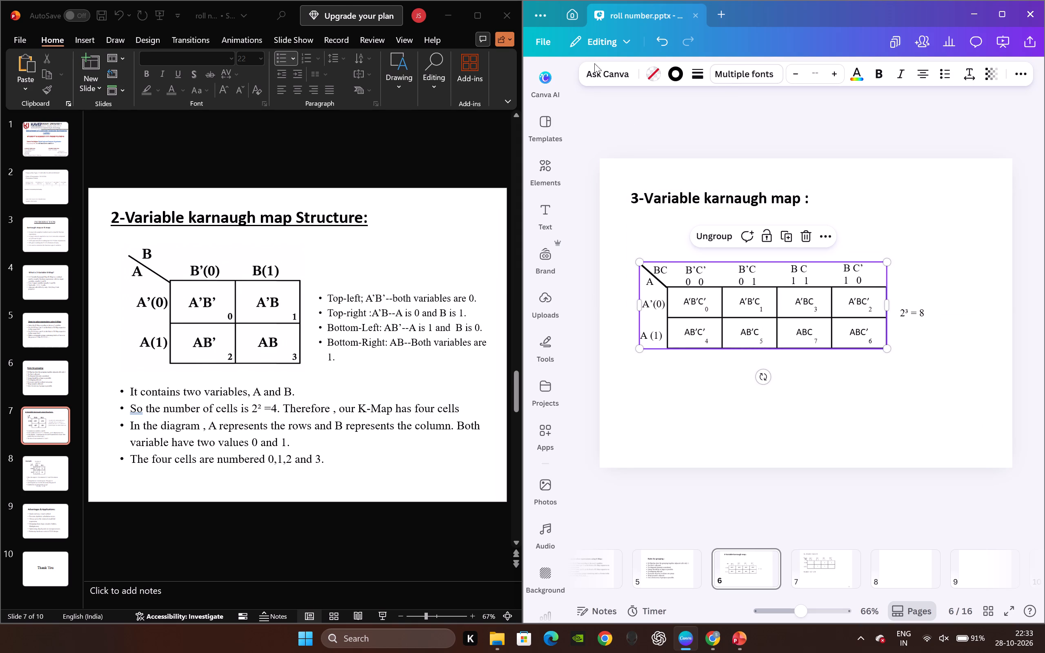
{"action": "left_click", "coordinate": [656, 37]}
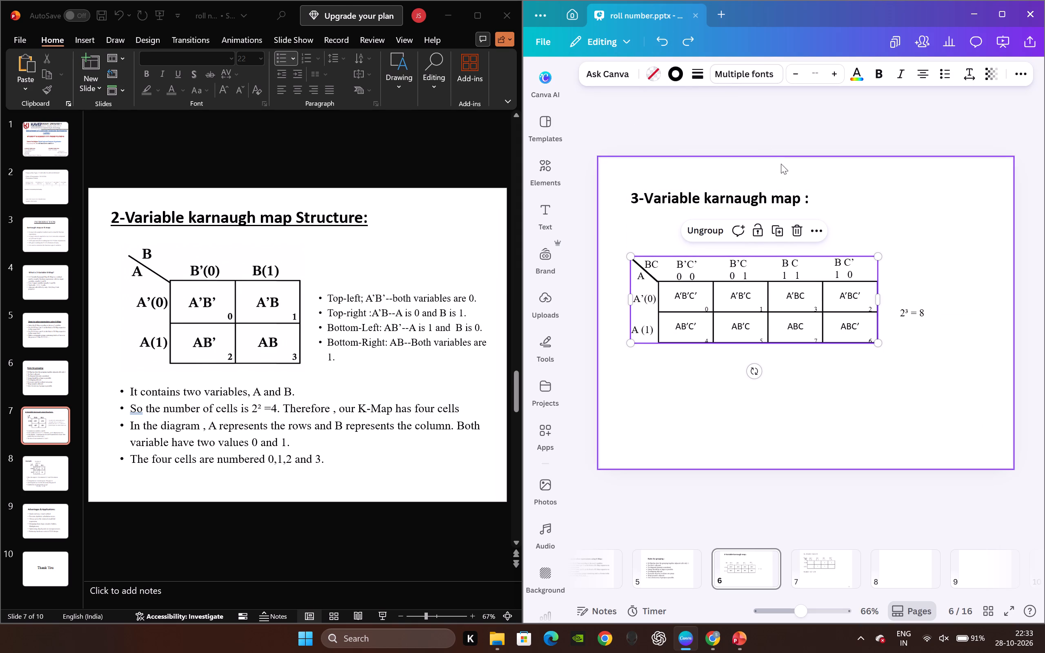
Group the 3-variable map with its cell numbers and the 2³ = 8 label, and move the group up just below the heading.
{"action": "left_click", "coordinate": [823, 94]}
{"action": "left_click_drag", "start_coordinate": [617, 245], "coordinate": [933, 357]}
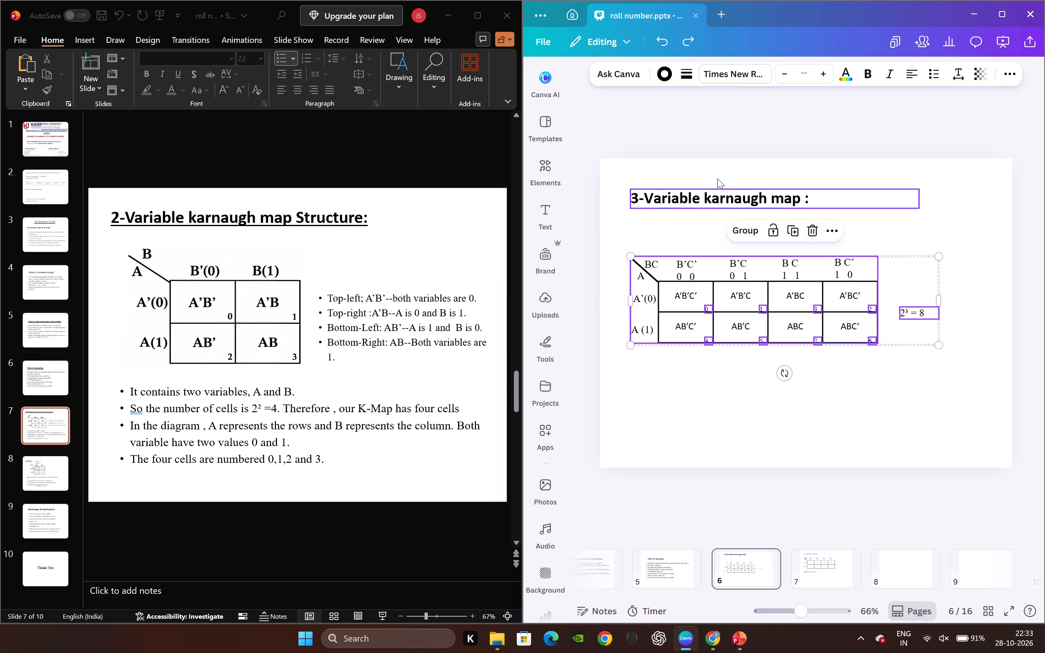
{"action": "left_click", "coordinate": [760, 235]}
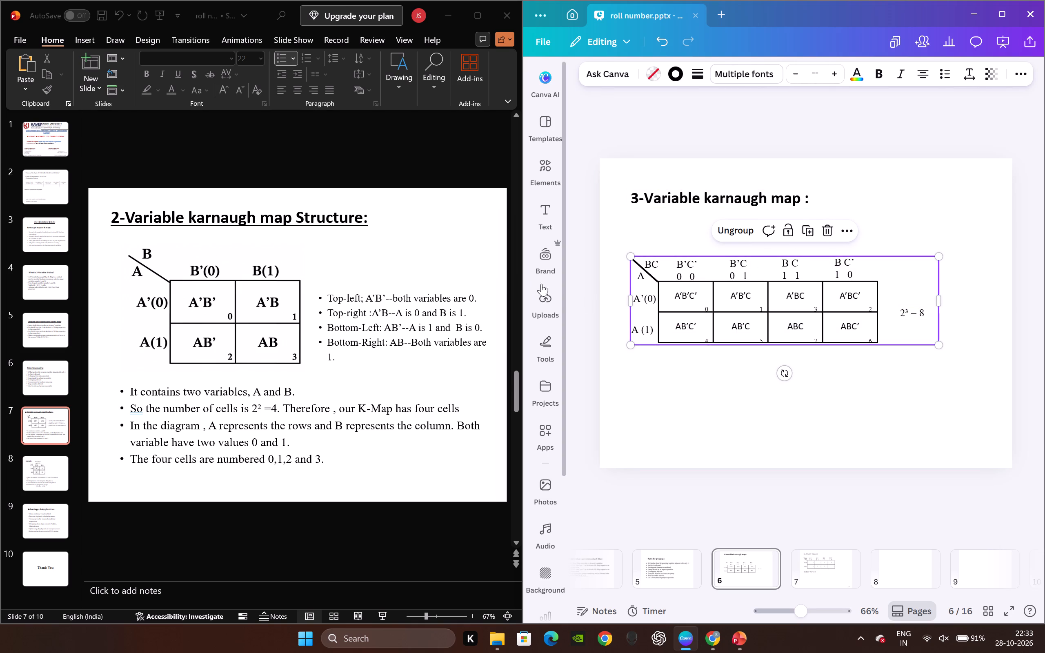
{"action": "left_click", "coordinate": [593, 278]}
{"action": "left_click_drag", "start_coordinate": [658, 281], "coordinate": [659, 250]}
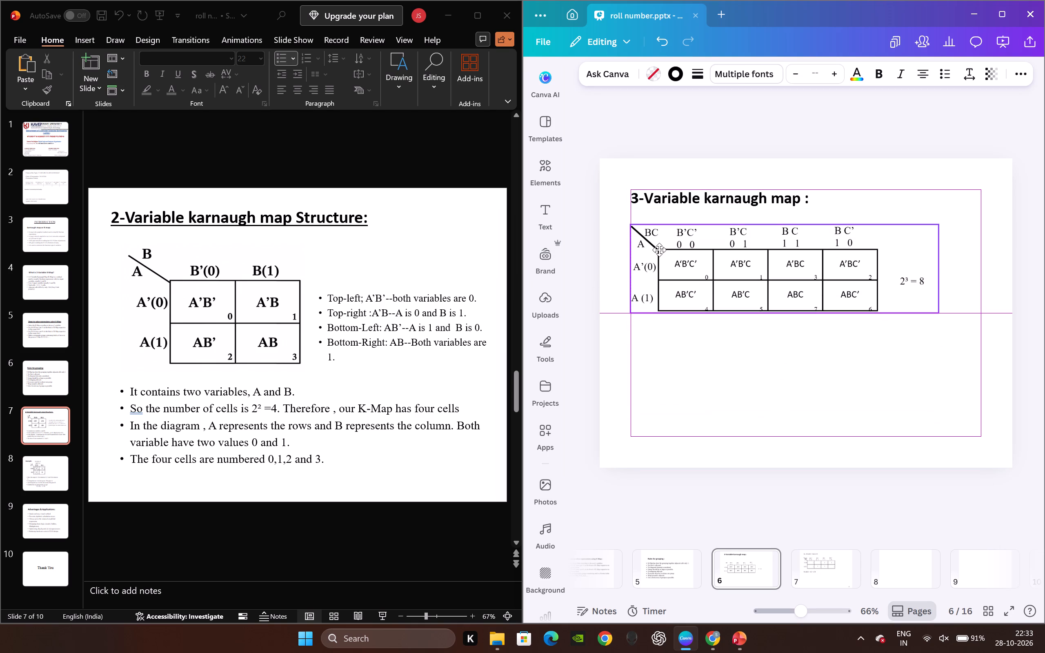
{"action": "left_click_drag", "start_coordinate": [659, 250], "coordinate": [660, 240]}
{"action": "left_click", "coordinate": [649, 110]}
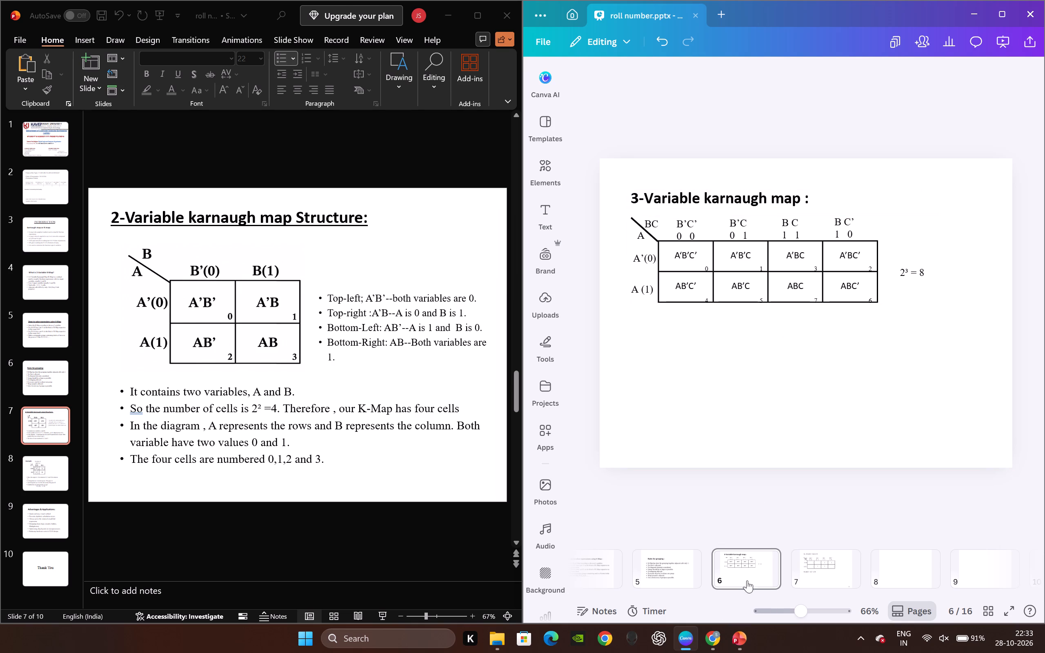
Duplicate the bullet text box from the Rules for grouping page, move the copy to page 6, and place it below the map.
{"action": "left_click", "coordinate": [674, 579]}
{"action": "double_click", "coordinate": [693, 331]}
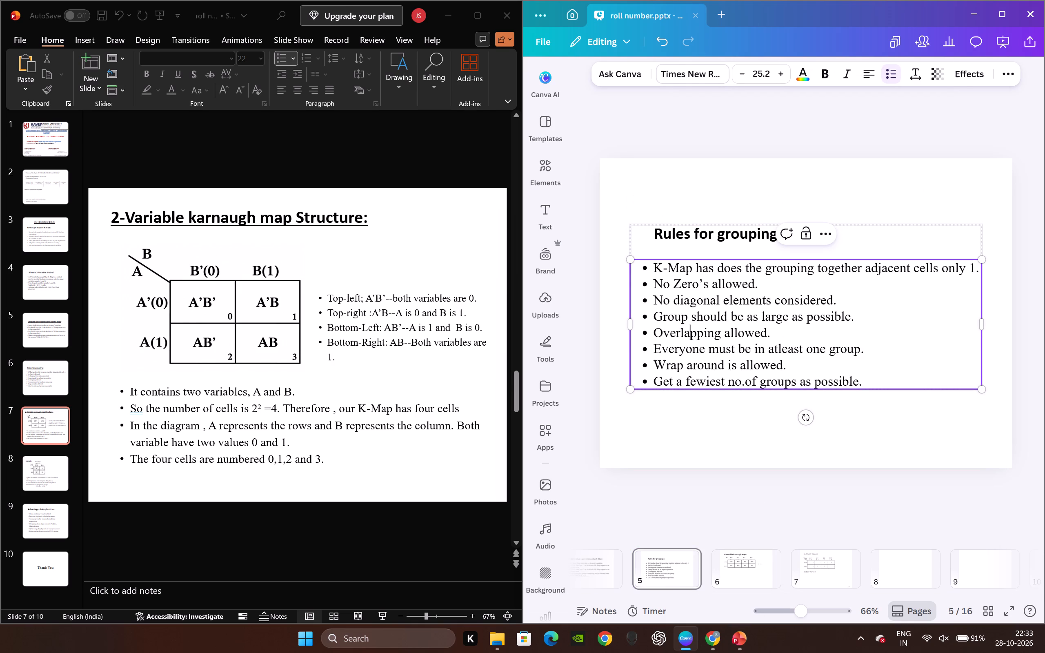
{"action": "left_click", "coordinate": [825, 238]}
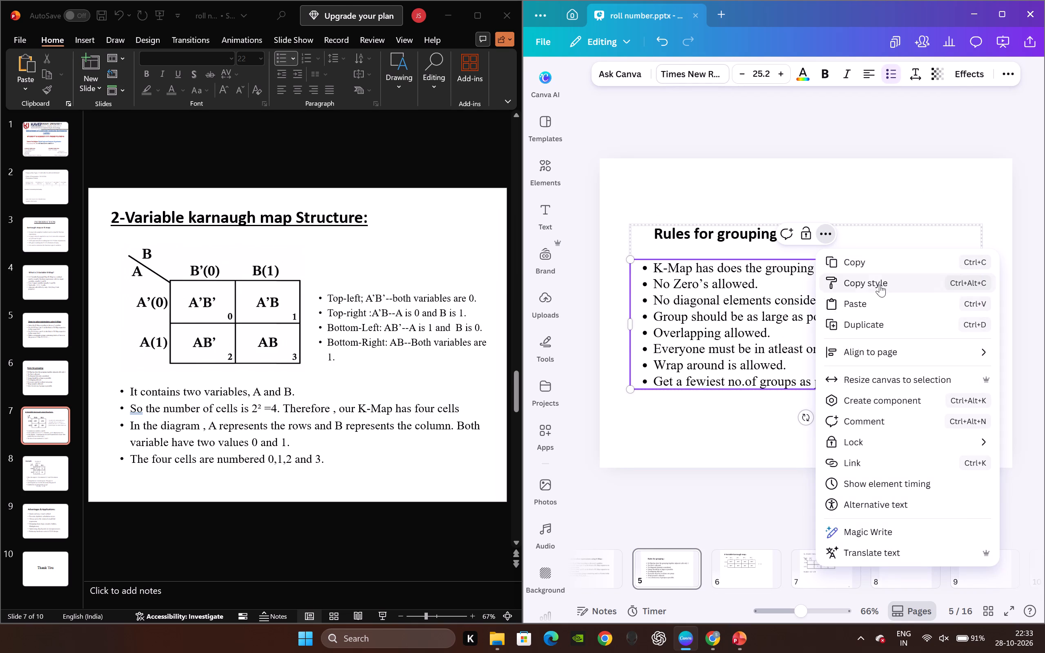
{"action": "left_click", "coordinate": [886, 325]}
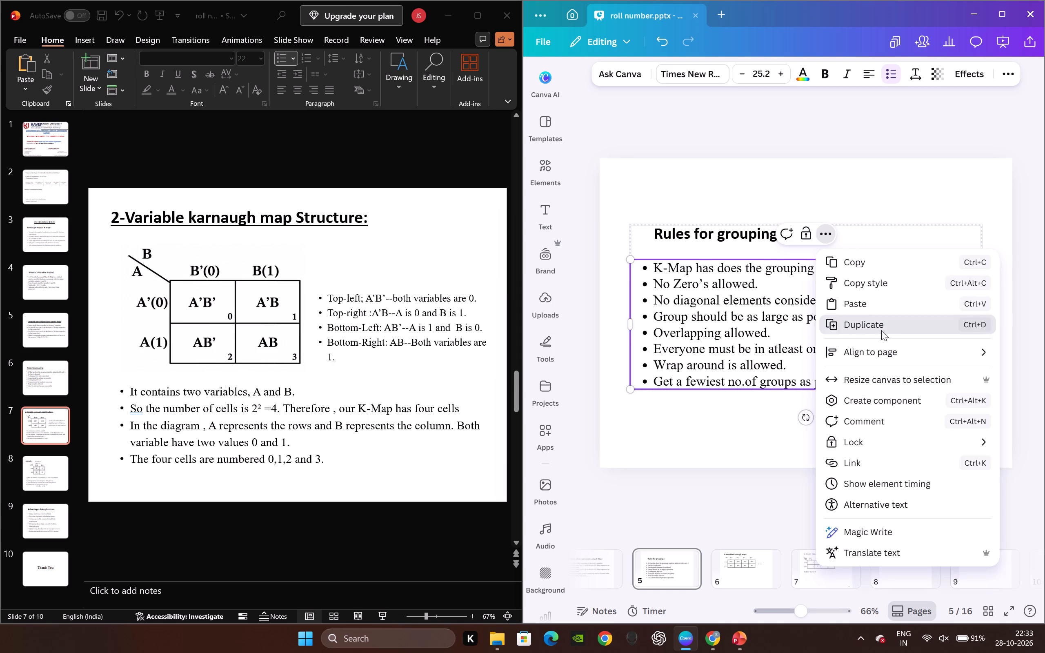
{"action": "left_click_drag", "start_coordinate": [869, 363], "coordinate": [755, 592]}
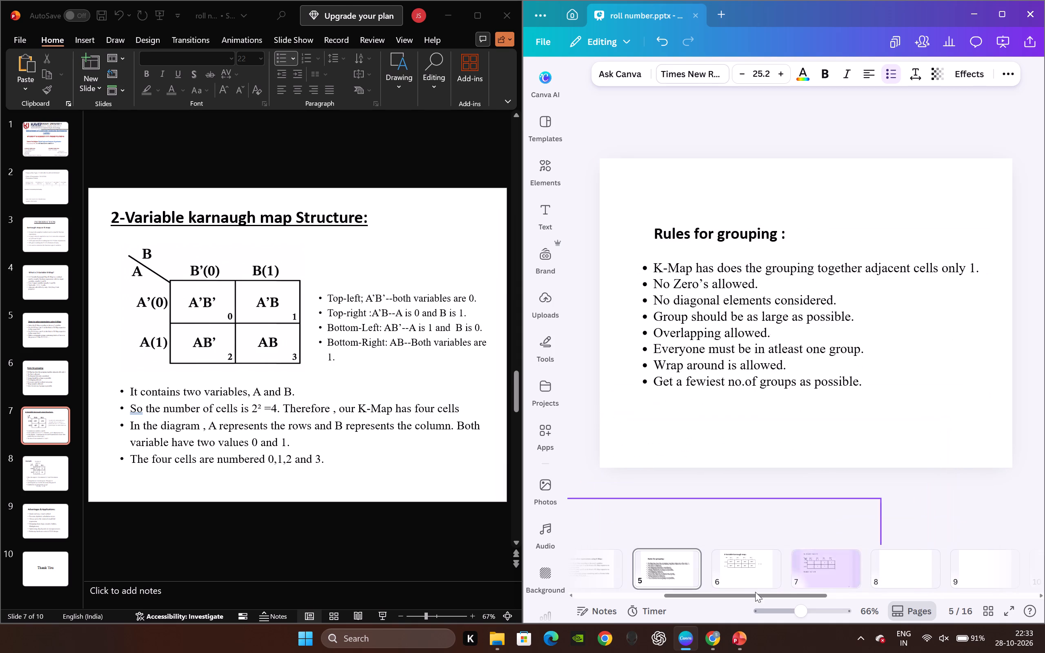
{"action": "left_click_drag", "start_coordinate": [755, 592], "coordinate": [755, 577]}
{"action": "left_click_drag", "start_coordinate": [768, 371], "coordinate": [761, 411]}
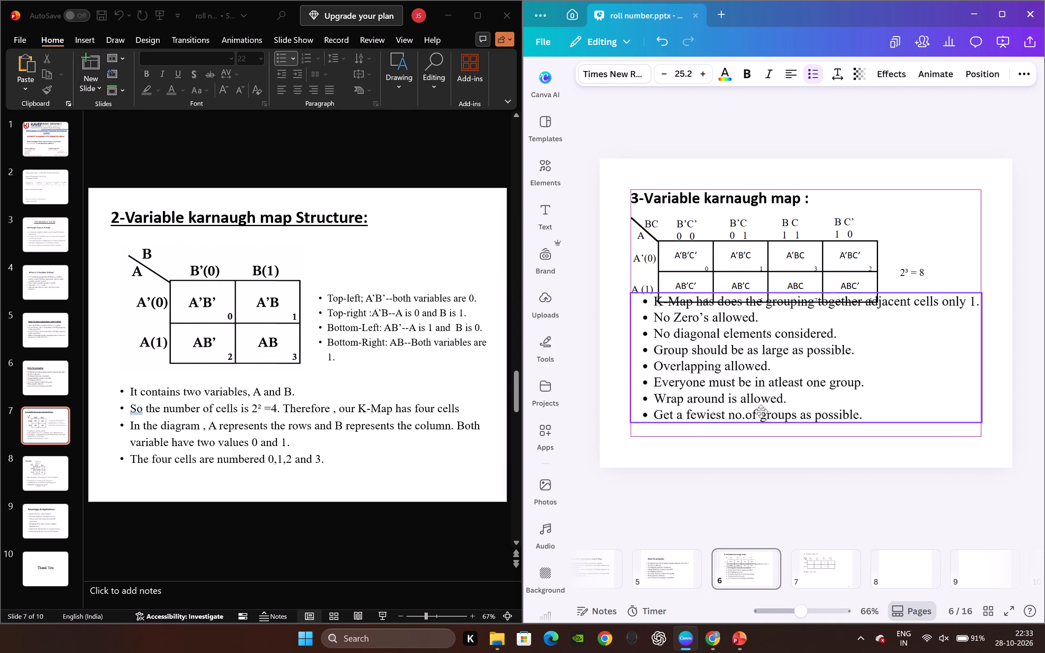
{"action": "left_click_drag", "start_coordinate": [761, 411], "coordinate": [758, 414]}
Replace the text in the page 6 bullet box with the copied 2-variable bullets and remove the trailing empty bullet.
{"action": "double_click", "coordinate": [762, 406]}
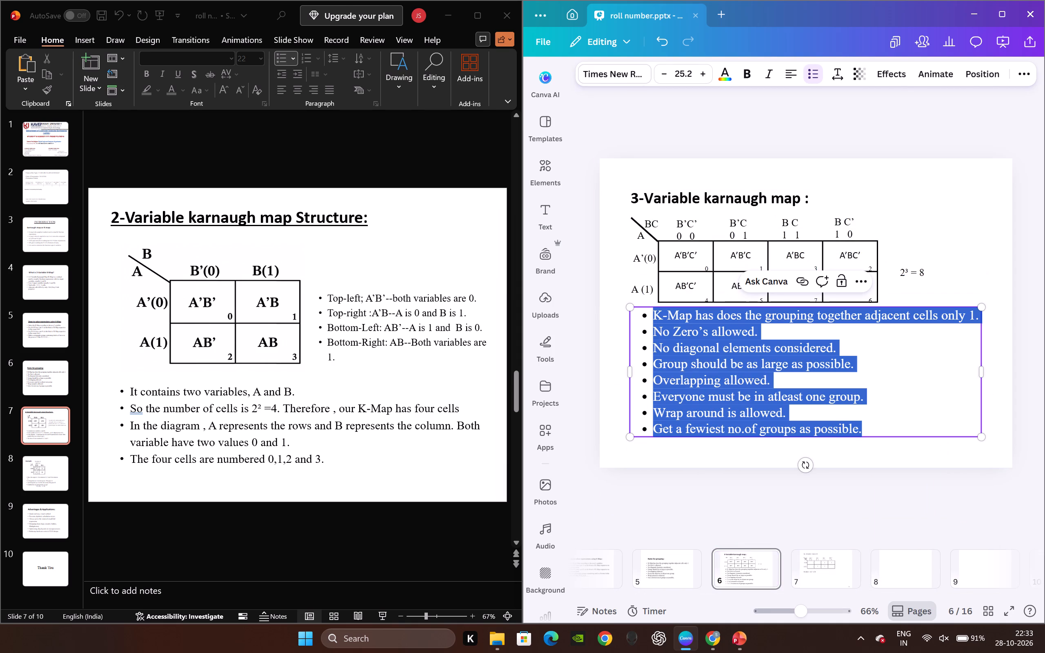
{"action": "key", "text": "ctrl+v"}
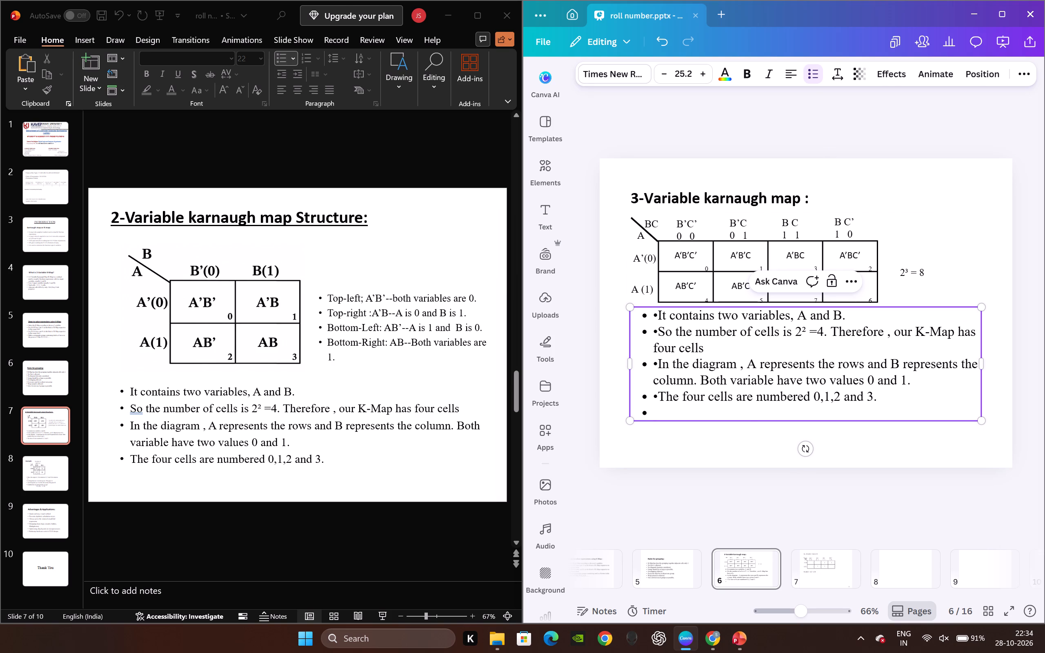
{"action": "key", "text": "BackSpace"}
{"action": "key", "text": "BackSpace"}
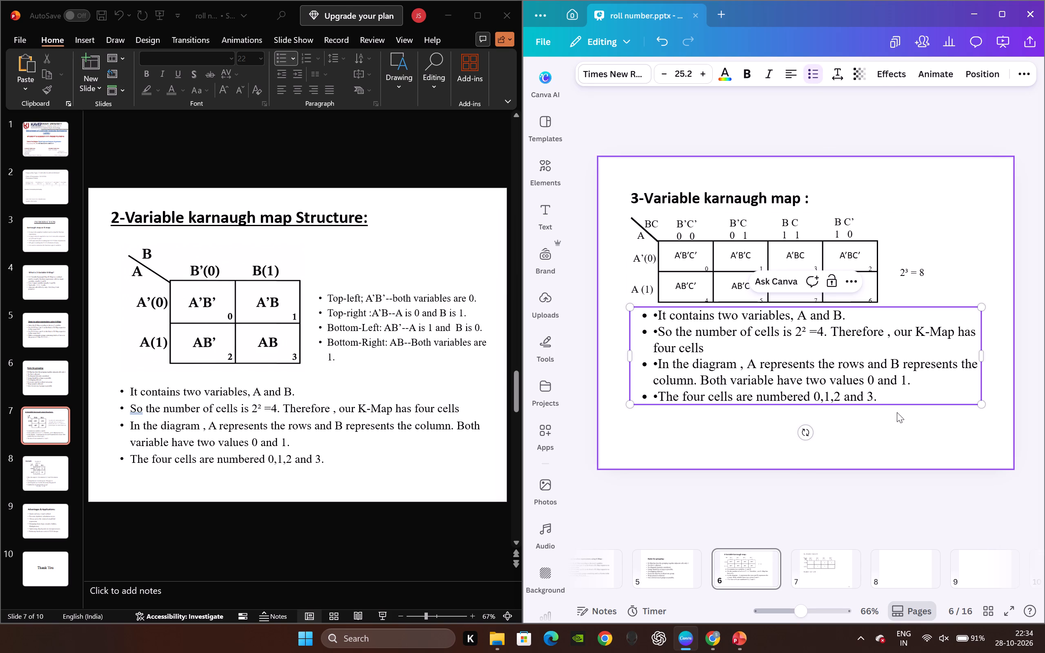
In the last bullet on page 6, replace "four" with "eight" so it begins "The eight cells are numbered".
{"action": "left_click", "coordinate": [705, 399]}
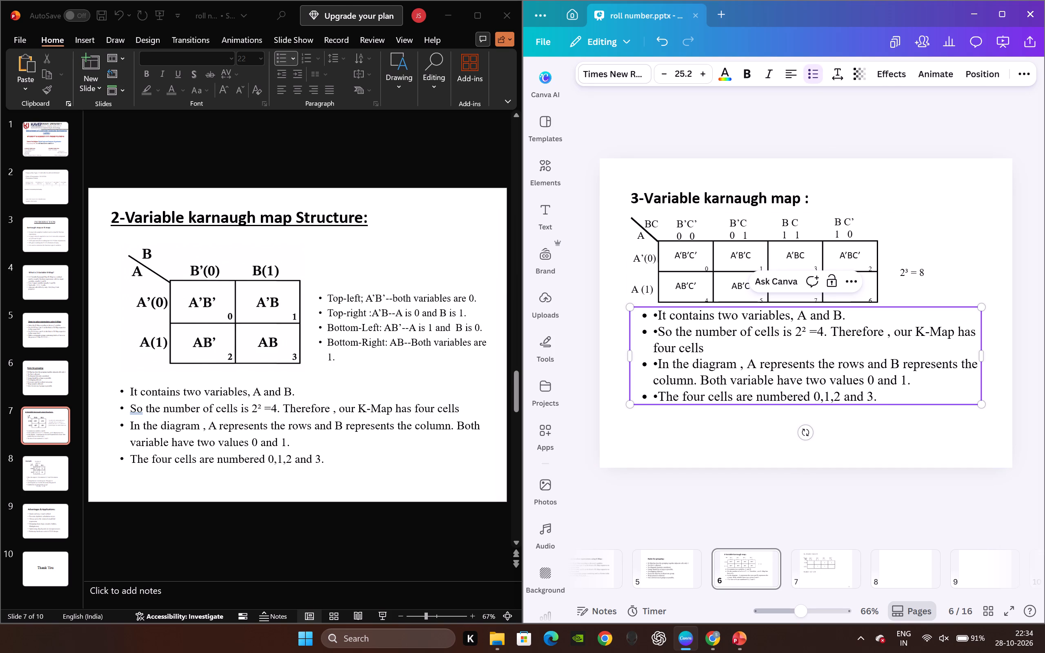
{"action": "key", "text": "BackSpace"}
{"action": "key", "text": "BackSpace"}
{"action": "key", "text": "BackSpace"}
{"action": "key", "text": "BackSpace"}
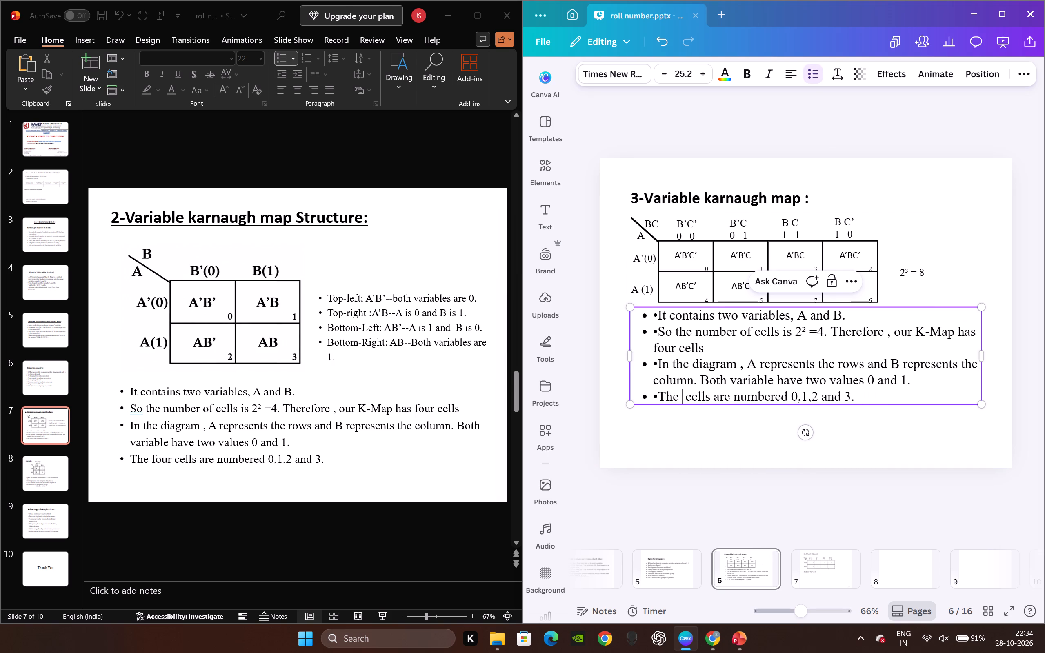
{"action": "type", "text": "ei"}
{"action": "type", "text": "ght"}
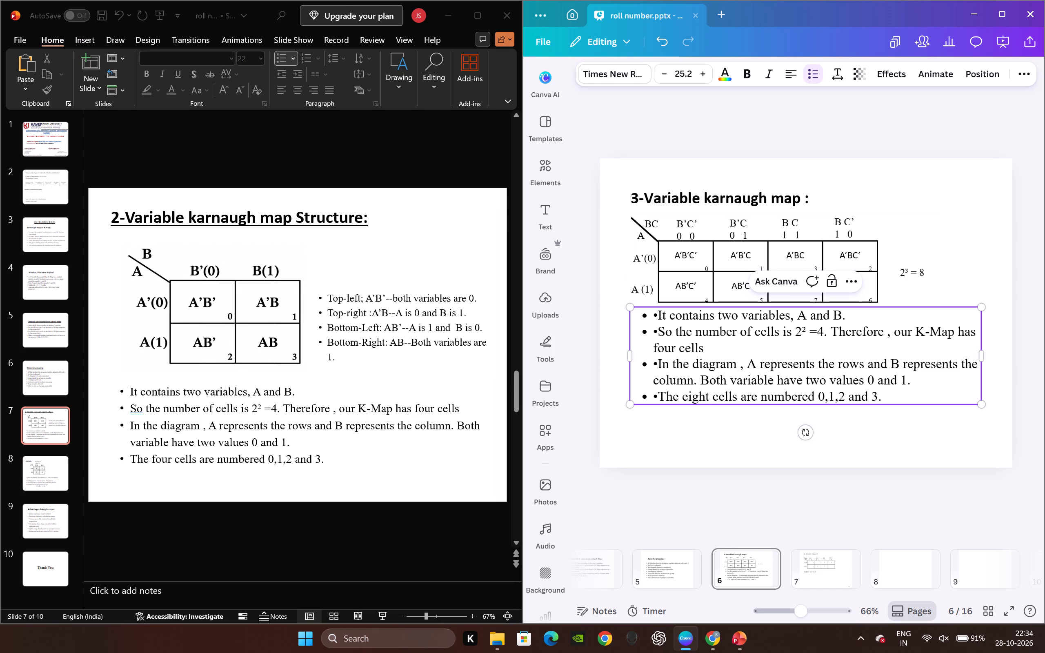
In the last bullet on page 6, change the cell numbers so it ends "numbered 0,1,2,3,4,5,6,7 .".
{"action": "left_click", "coordinate": [871, 400]}
{"action": "key", "text": "BackSpace"}
{"action": "key", "text": "BackSpace"}
{"action": "key", "text": "BackSpace"}
{"action": "key", "text": "BackSpace"}
{"action": "key", "text": "BackSpace"}
{"action": "key", "text": "comma"}
{"action": "key", "text": "Down"}
{"action": "key", "text": "BackSpace"}
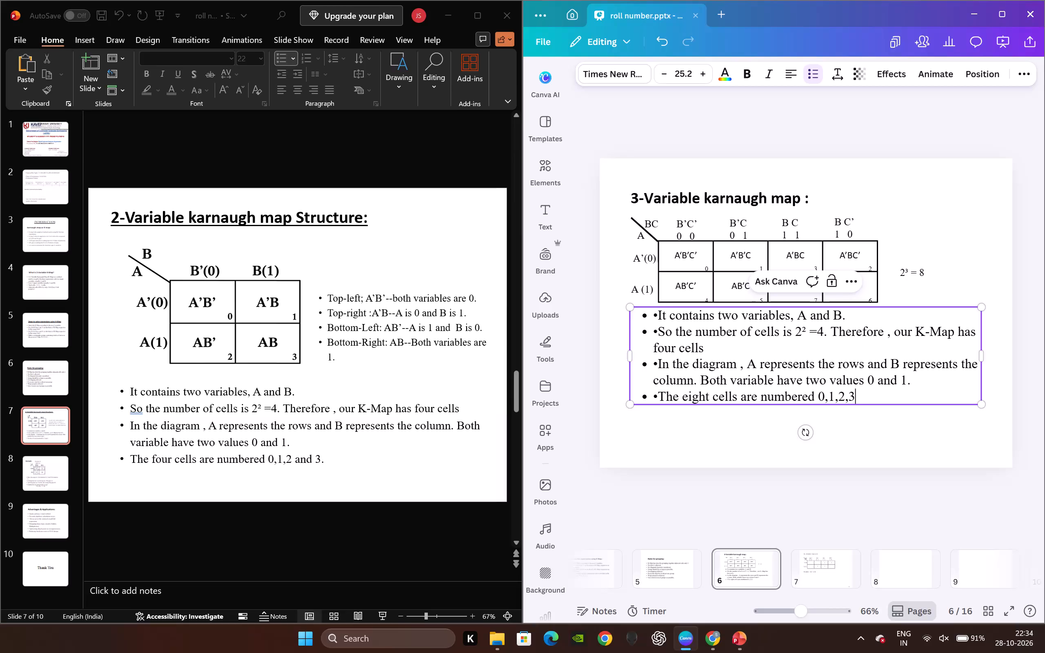
{"action": "type", "text": ",4,5,6,"}
{"action": "key", "text": "7"}
{"action": "key", "text": "space"}
{"action": "type", "text": "."}
In the first bullet on page 6, replace "two" with "three" so it reads "It contains three variables".
{"action": "left_click", "coordinate": [737, 317]}
{"action": "key", "text": "BackSpace"}
{"action": "key", "text": "BackSpace"}
{"action": "type", "text": "hree"}
In the first bullet, change the variable list "A and B." to "A,B and C".
{"action": "key", "text": "Down"}
{"action": "key", "text": "Up"}
{"action": "key", "text": "Right"}
{"action": "key", "text": "Right"}
{"action": "key", "text": "Right"}
{"action": "key", "text": "Right"}
{"action": "key", "text": "Right"}
{"action": "key", "text": "Right"}
{"action": "key", "text": "Right"}
{"action": "key", "text": "Right"}
{"action": "key", "text": "Right"}
{"action": "key", "text": "Right"}
{"action": "key", "text": "Right"}
{"action": "key", "text": "Right"}
{"action": "key", "text": "Right"}
{"action": "key", "text": "Right"}
{"action": "key", "text": "Right"}
{"action": "key", "text": "Right"}
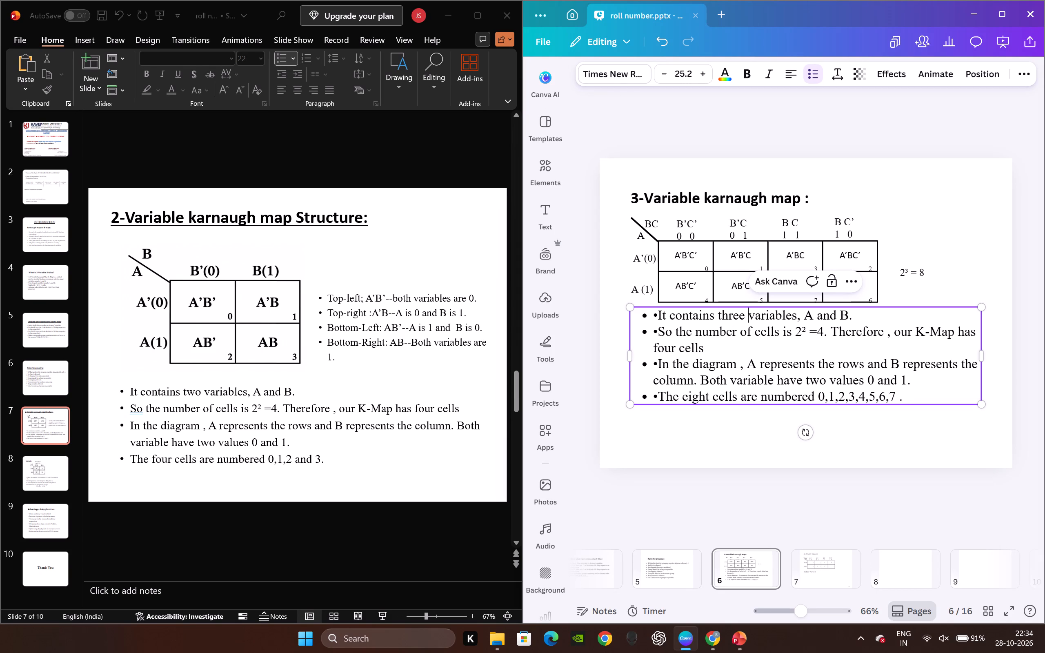
{"action": "key", "text": "Right"}
{"action": "key", "text": "BackSpace"}
{"action": "key", "text": "BackSpace"}
{"action": "key", "text": "BackSpace"}
{"action": "key", "text": "BackSpace"}
{"action": "key", "text": "Right"}
{"action": "key", "text": "BackSpace"}
{"action": "key", "text": "comma"}
{"action": "key", "text": "Right"}
{"action": "key", "text": "Right"}
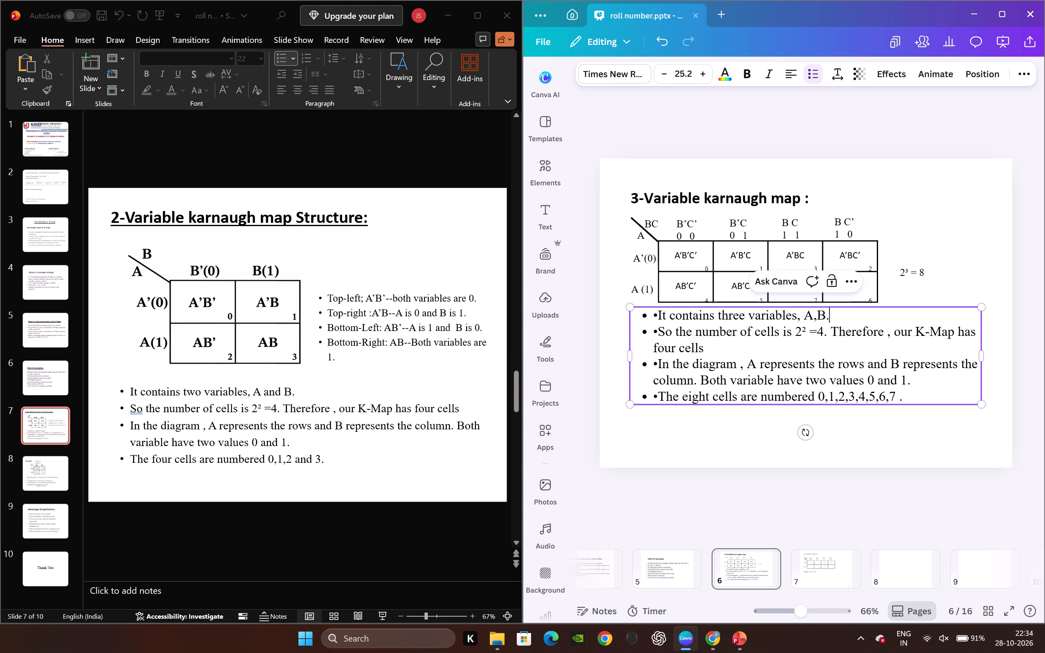
{"action": "key", "text": "BackSpace"}
{"action": "key", "text": "space"}
{"action": "type", "text": "and"}
{"action": "key", "text": "space"}
{"action": "key", "text": "shift+c"}
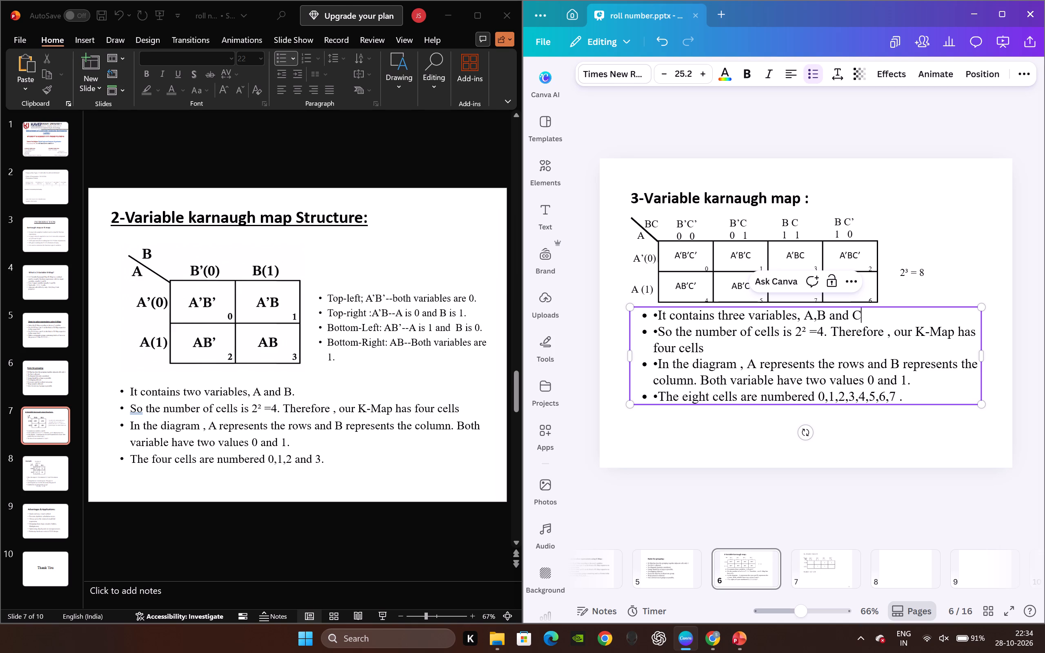
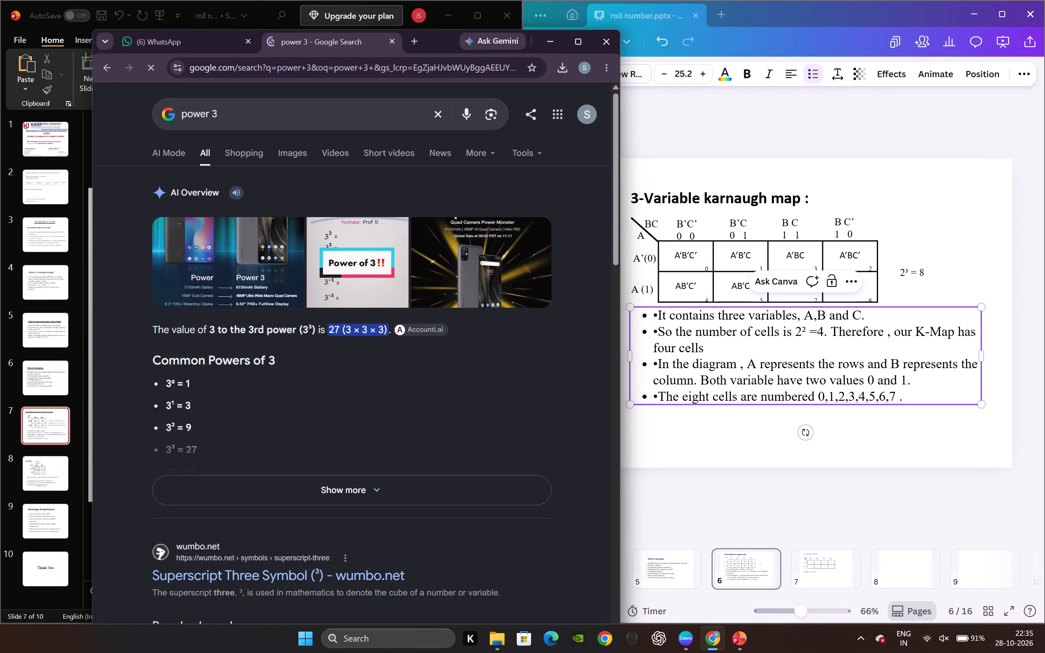
Expand the search overview's list of common powers of 3 and copy the superscript ³ from the 3³ = 27 line.
{"action": "scroll", "coordinate": [179, 431], "scroll_direction": "down", "scroll_amount": 2}
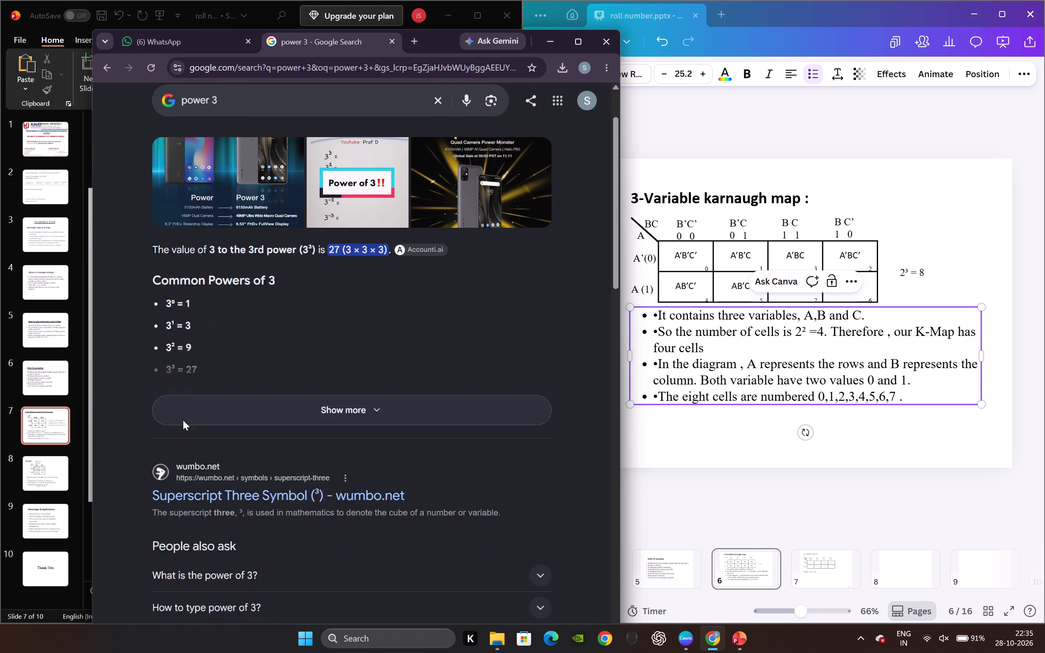
{"action": "left_click", "coordinate": [342, 369]}
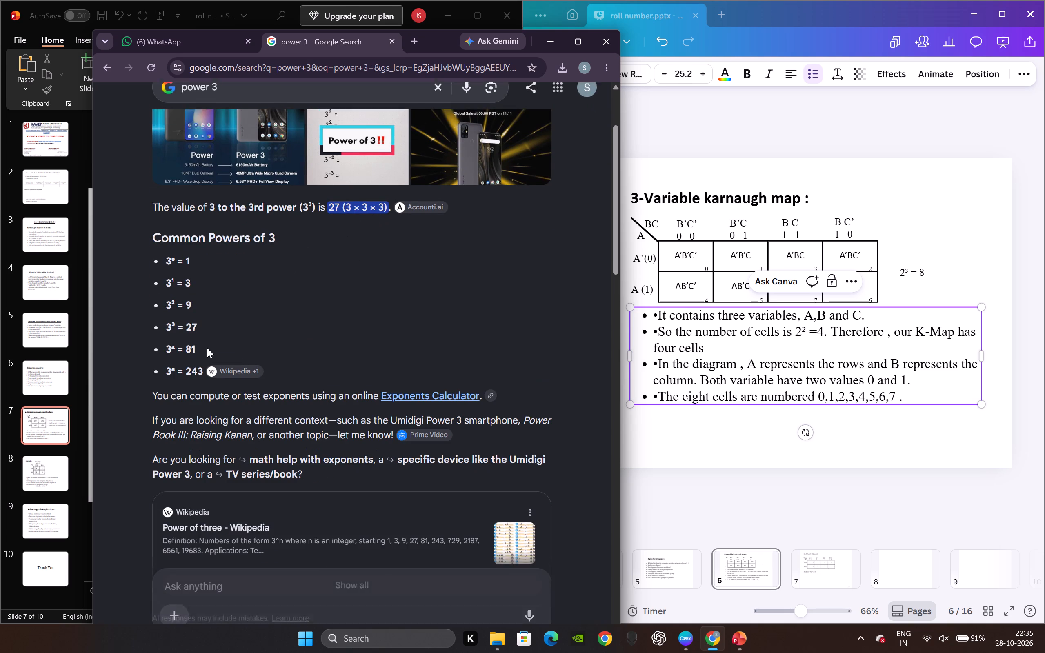
{"action": "left_click_drag", "start_coordinate": [178, 326], "coordinate": [174, 326]}
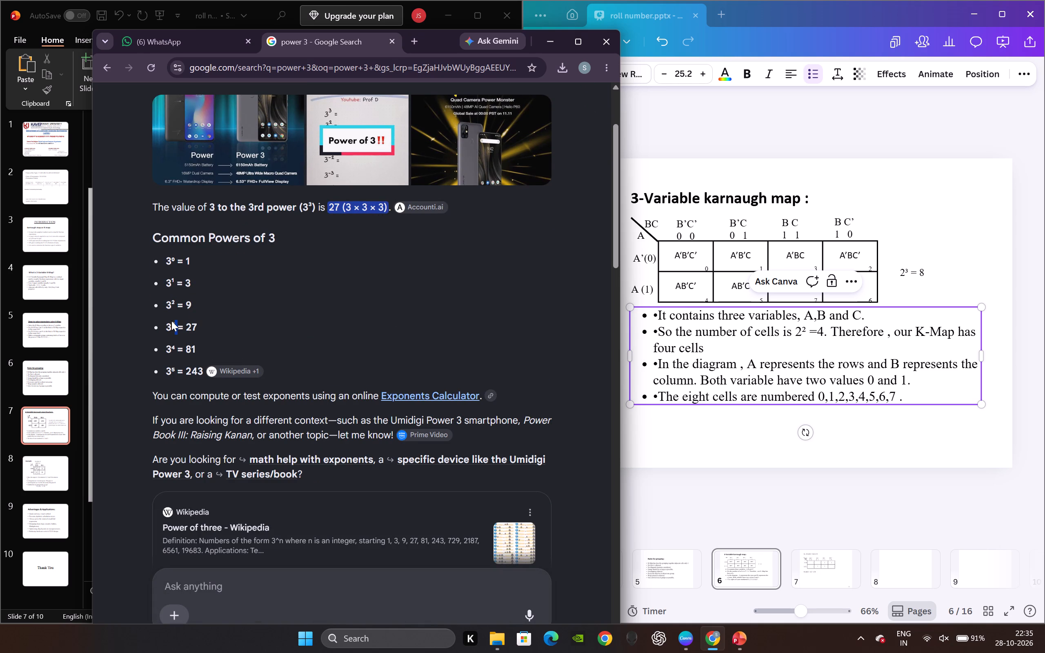
{"action": "left_click_drag", "start_coordinate": [171, 321], "coordinate": [175, 324]}
{"action": "key", "text": "ctrl+c"}
In the second bullet on page 6 of the Canva design, replace the exponent with the copied ³ so it reads 2³=.
{"action": "left_click", "coordinate": [772, 422], "text": "ctrl"}
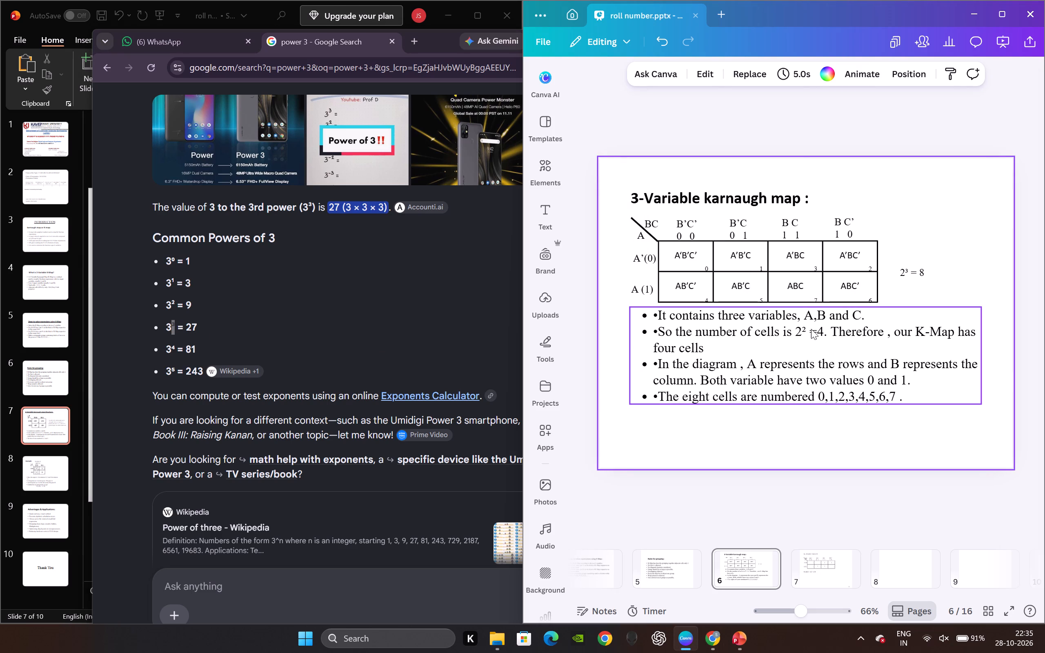
{"action": "left_click", "coordinate": [808, 331]}
{"action": "double_click", "coordinate": [805, 332]}
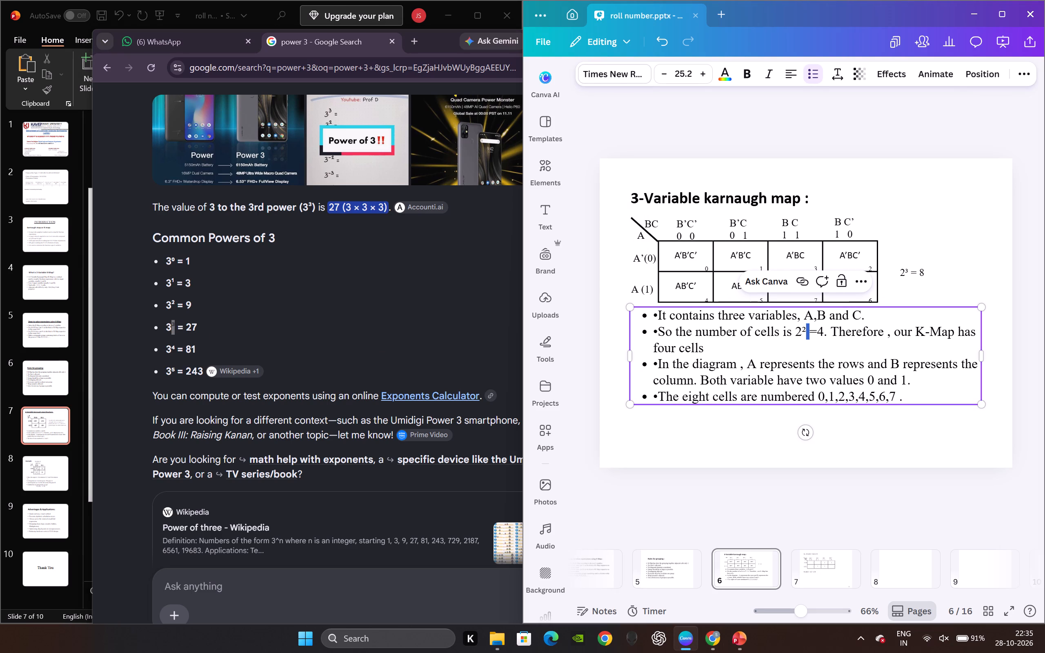
{"action": "key", "text": "BackSpace"}
{"action": "key", "text": "BackSpace"}
{"action": "key", "text": "ctrl+v"}
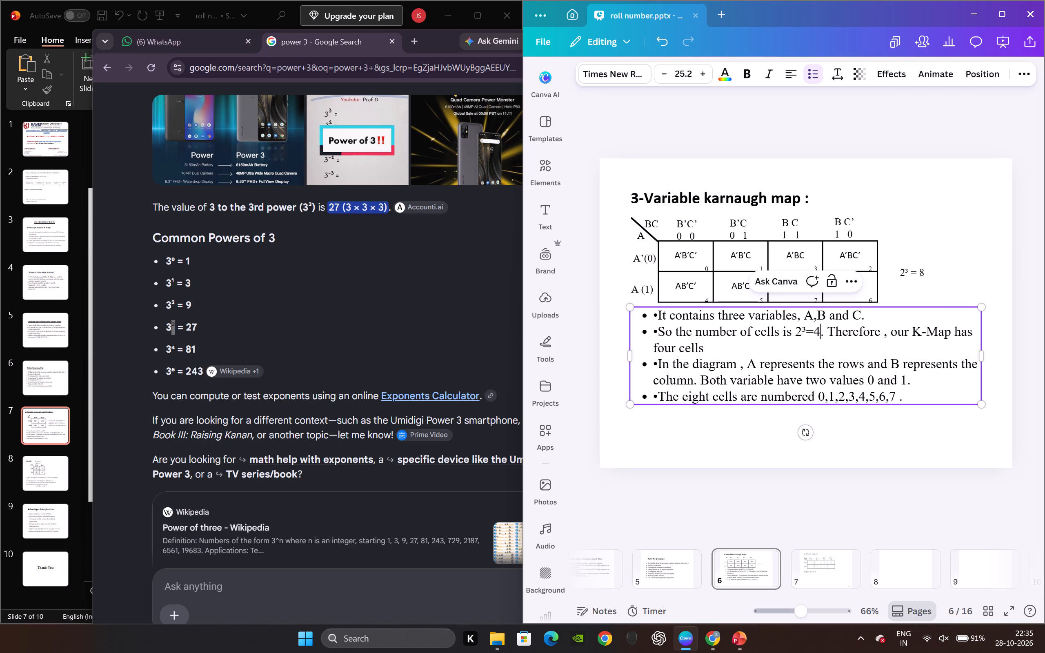
Change the result after 2³= in the second bullet to 8.
{"action": "left_click", "coordinate": [820, 334]}
{"action": "key", "text": "BackSpace"}
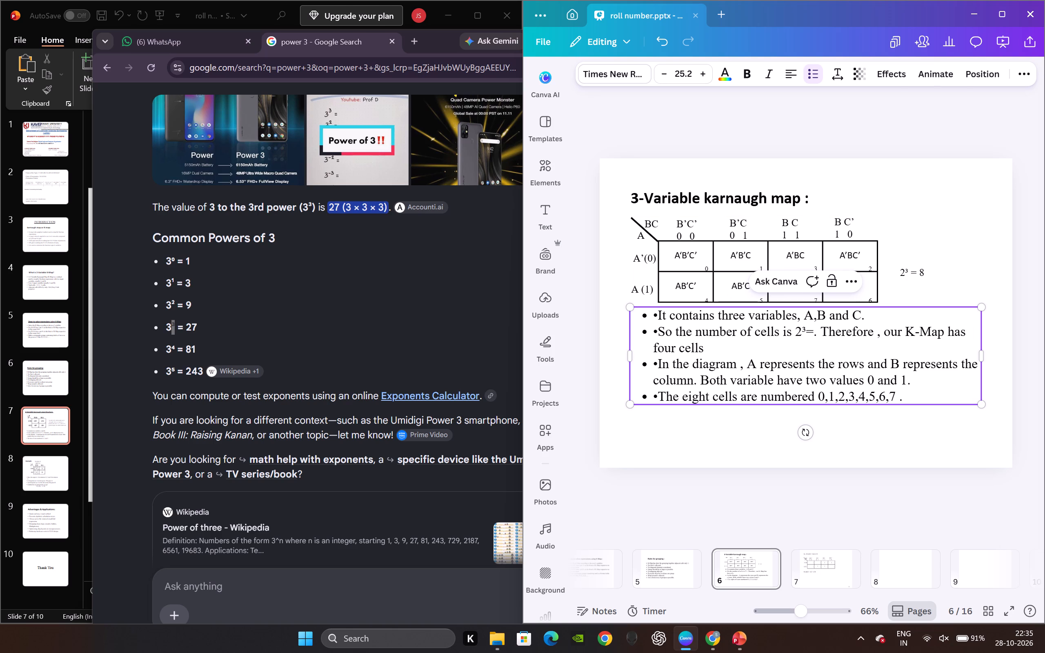
{"action": "key", "text": "8"}
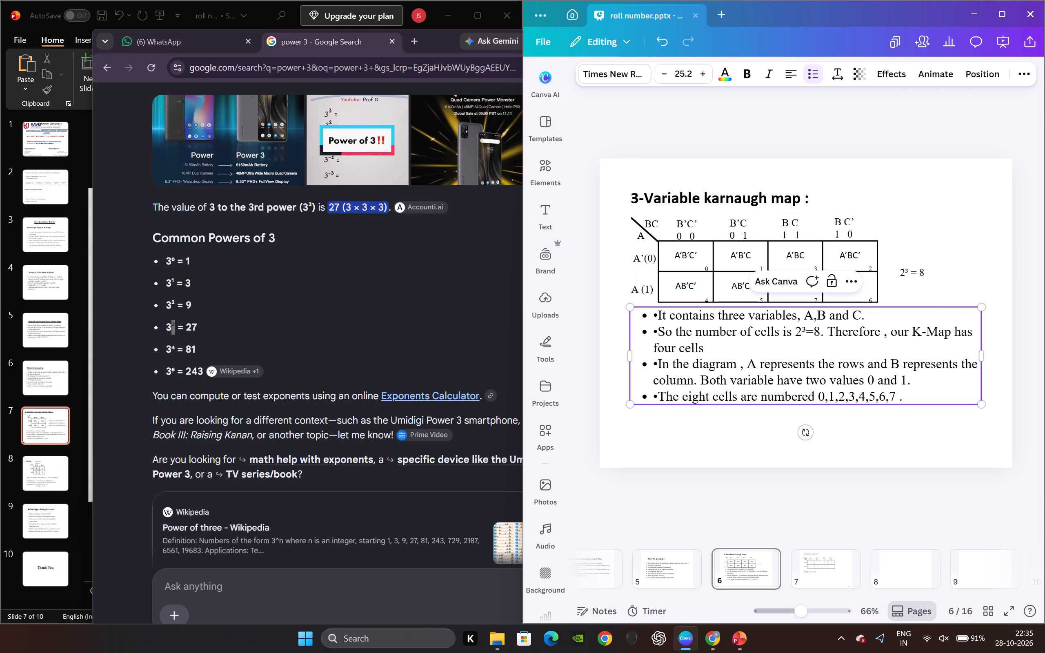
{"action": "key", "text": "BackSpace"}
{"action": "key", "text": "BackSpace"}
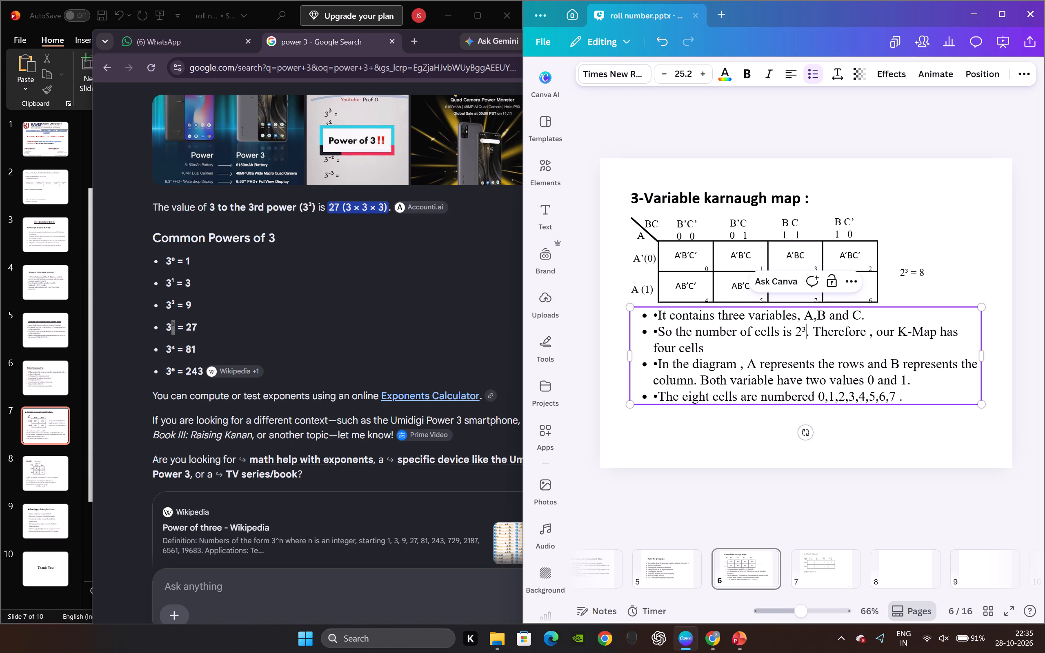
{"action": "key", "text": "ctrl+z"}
In the second bullet, replace "four" with "eight" so it ends "our K-Map has eight cells".
{"action": "key", "text": "Down"}
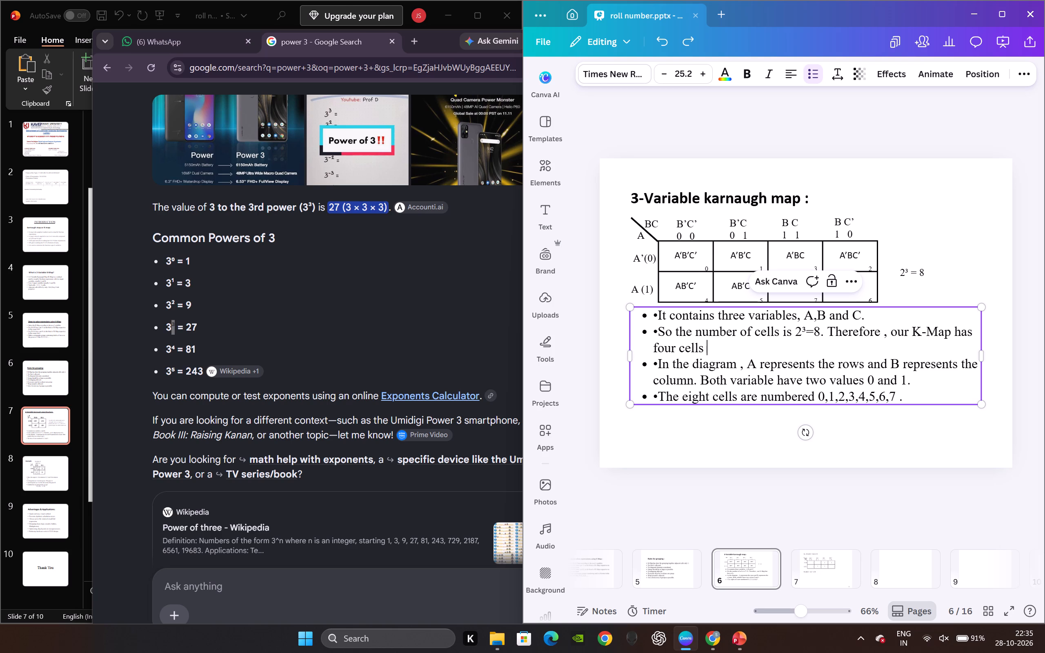
{"action": "key", "text": "Left"}
{"action": "key", "text": "Left"}
{"action": "key", "text": "Left"}
{"action": "key", "text": "Left"}
{"action": "key", "text": "Left"}
{"action": "key", "text": "Left"}
{"action": "key", "text": "Left"}
{"action": "key", "text": "BackSpace"}
{"action": "key", "text": "BackSpace"}
{"action": "key", "text": "BackSpace"}
{"action": "key", "text": "BackSpace"}
{"action": "type", "text": "eight"}
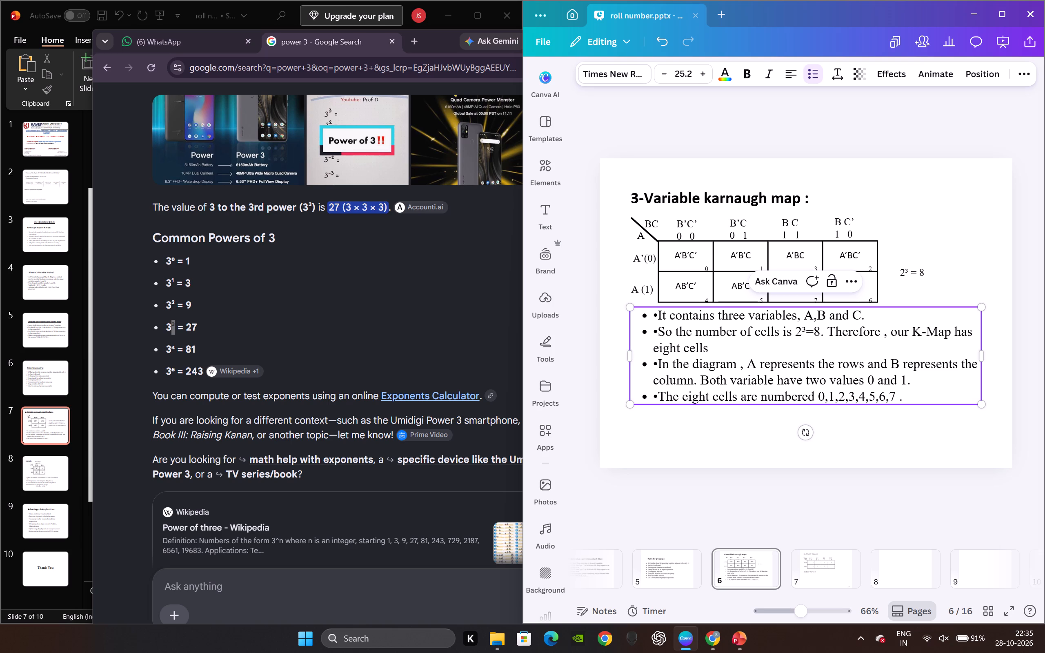
In the third bullet, add C after B so it reads "BC represents the column".
{"action": "left_click", "coordinate": [898, 361]}
{"action": "key", "text": "shift+c"}
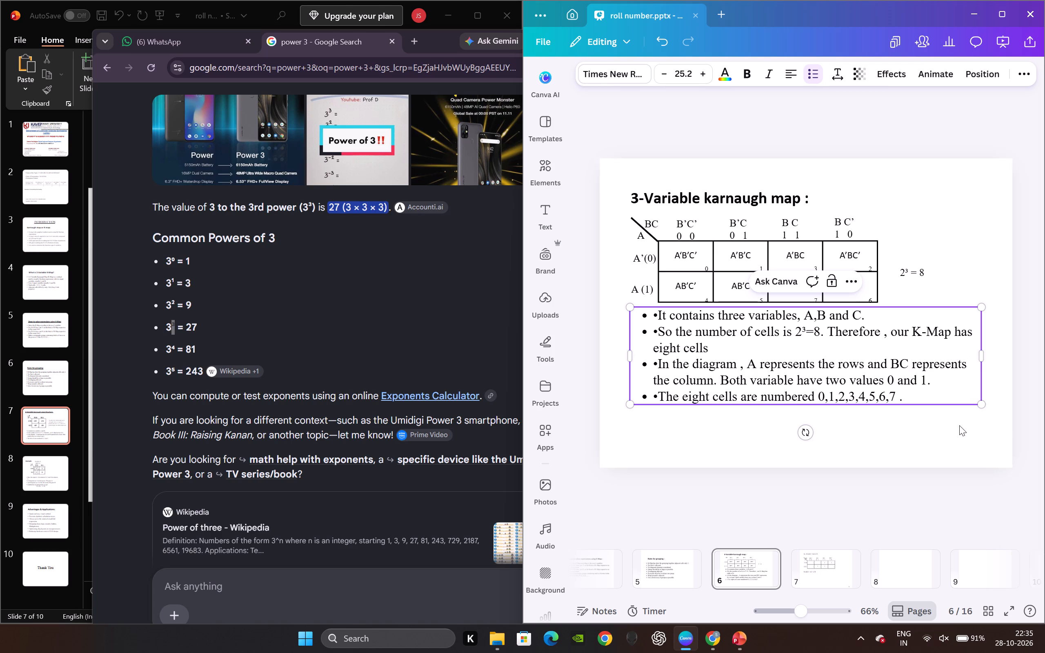
{"action": "left_click", "coordinate": [861, 520]}
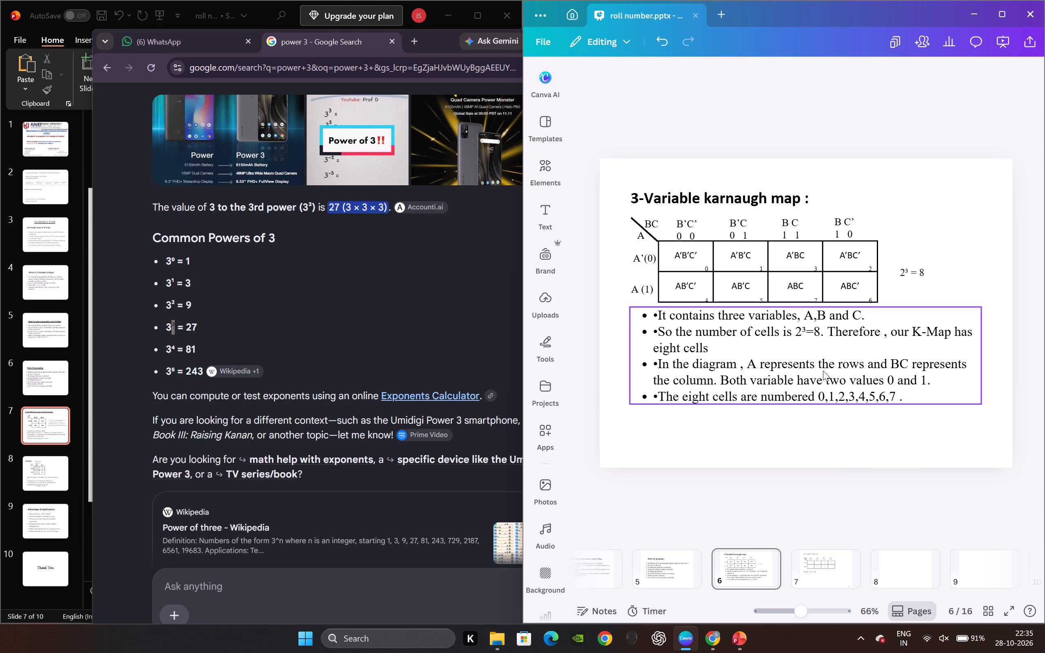
In the third bullet, replace "Both" with "Those" so the sentence begins "Those variable have two values".
{"action": "left_click", "coordinate": [745, 380]}
{"action": "left_click", "coordinate": [745, 380]}
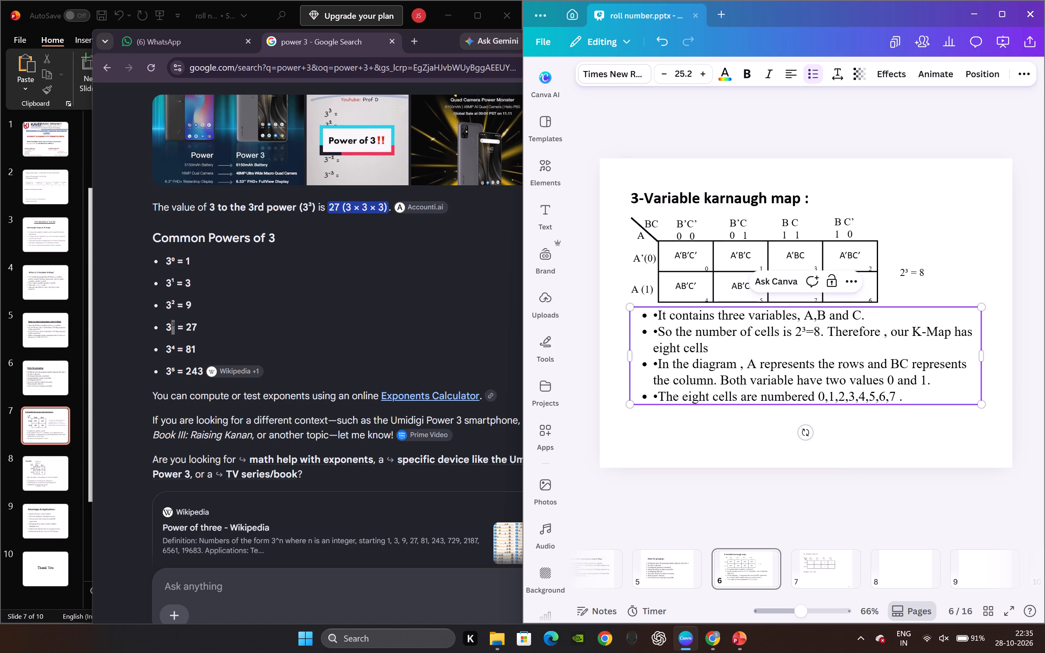
{"action": "key", "text": "BackSpace"}
{"action": "key", "text": "BackSpace"}
{"action": "key", "text": "BackSpace"}
{"action": "key", "text": "BackSpace"}
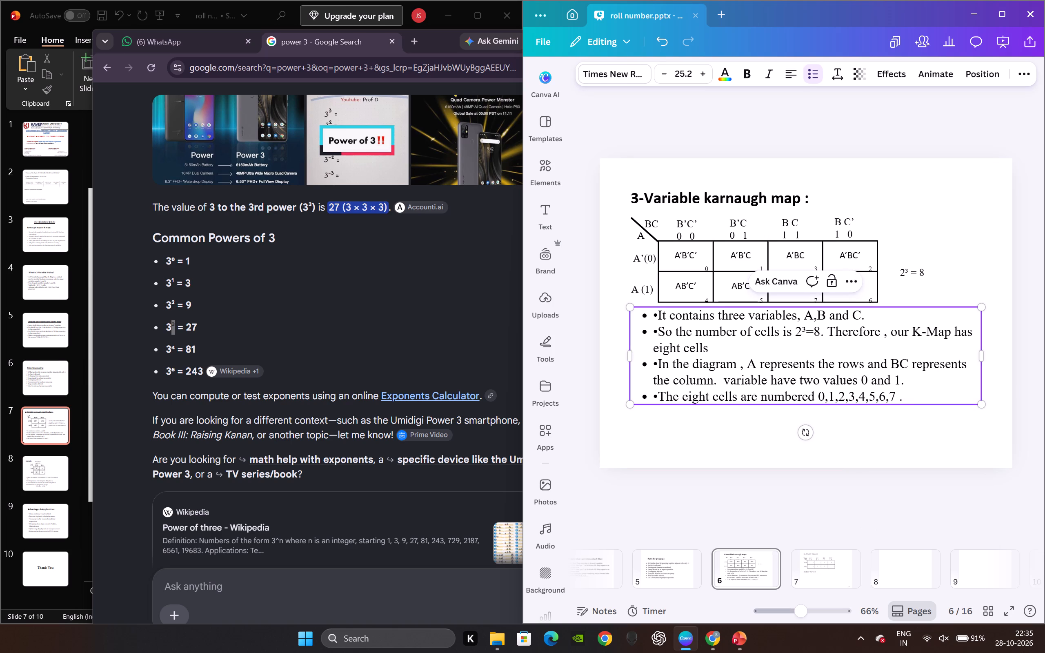
{"action": "key", "text": "Right"}
{"action": "key", "text": "Left"}
{"action": "type", "text": "Those"}
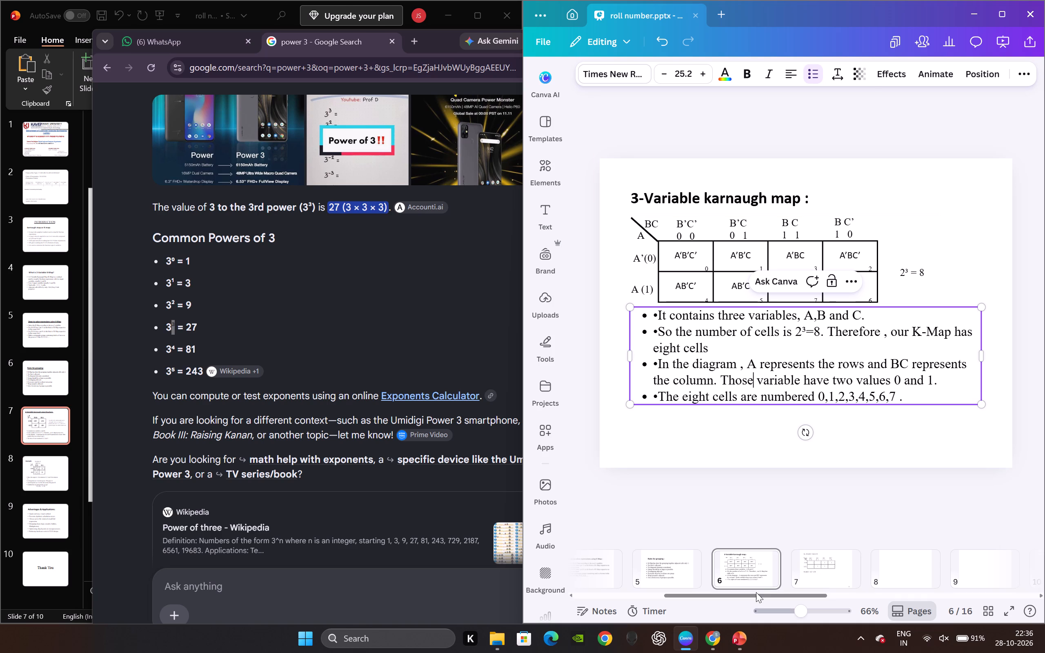
{"action": "left_click", "coordinate": [792, 509]}
Move the bullet text box slightly down to leave a gap beneath the karnaugh map.
{"action": "left_click_drag", "start_coordinate": [835, 382], "coordinate": [835, 383]}
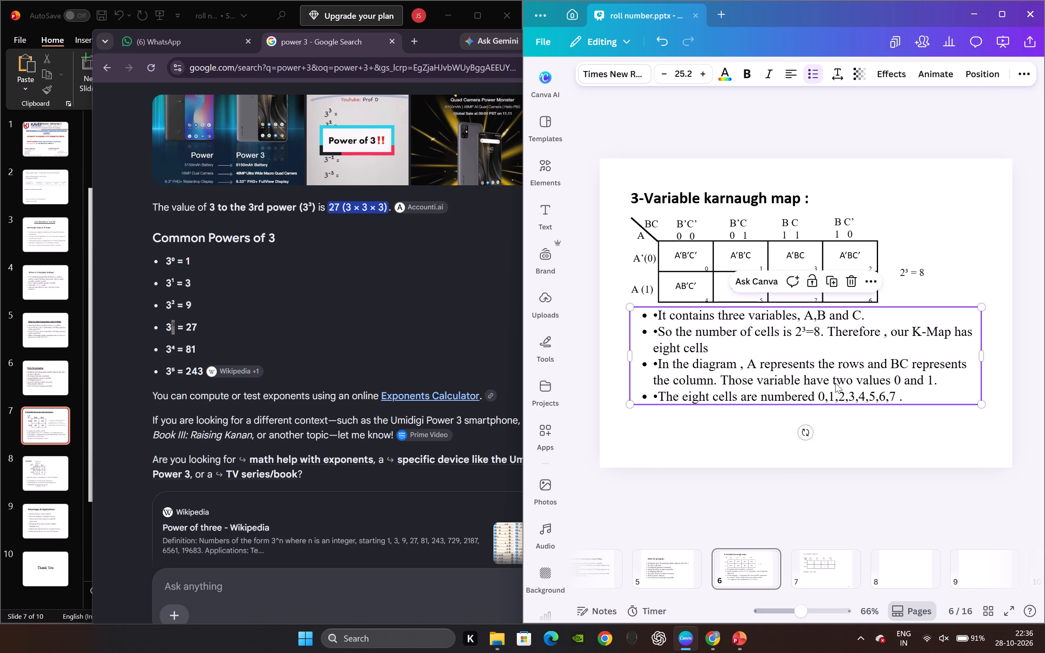
{"action": "left_click_drag", "start_coordinate": [835, 383], "coordinate": [834, 392]}
{"action": "left_click", "coordinate": [811, 119]}
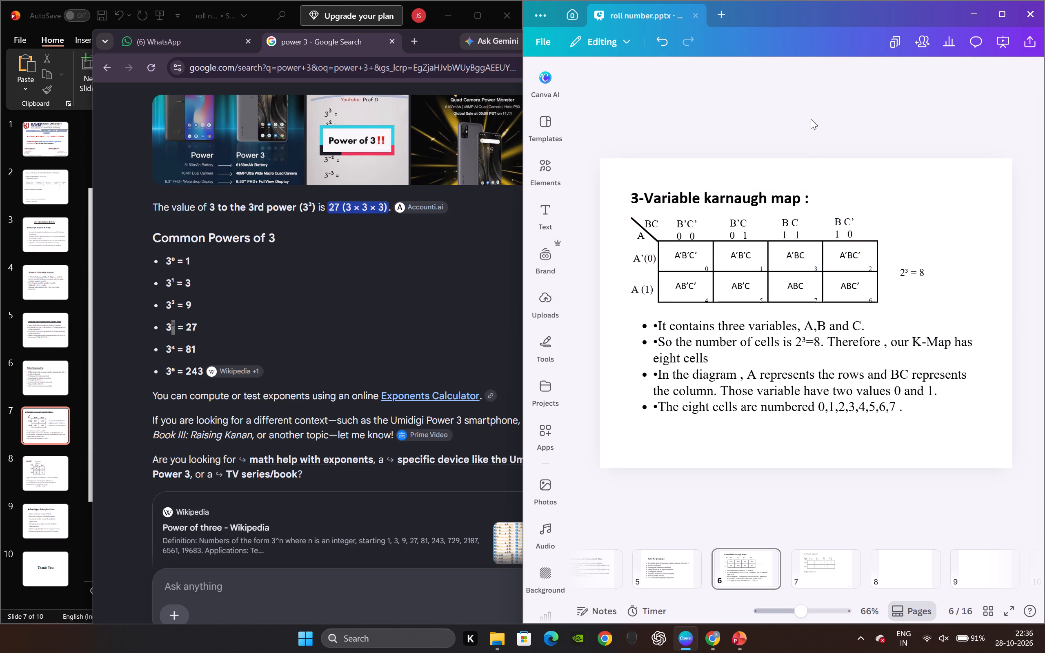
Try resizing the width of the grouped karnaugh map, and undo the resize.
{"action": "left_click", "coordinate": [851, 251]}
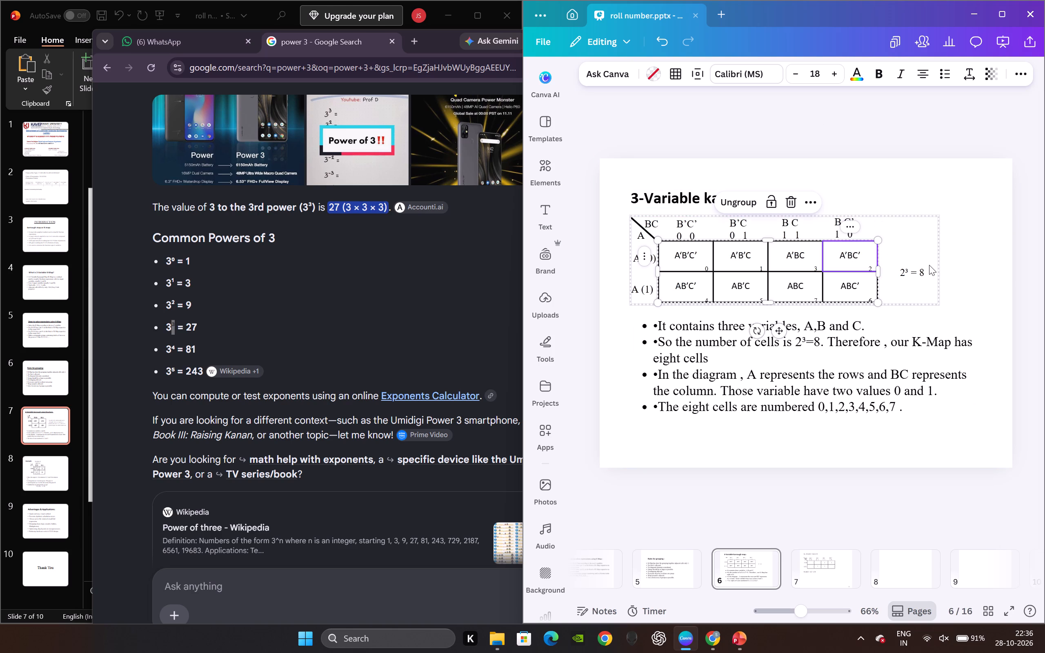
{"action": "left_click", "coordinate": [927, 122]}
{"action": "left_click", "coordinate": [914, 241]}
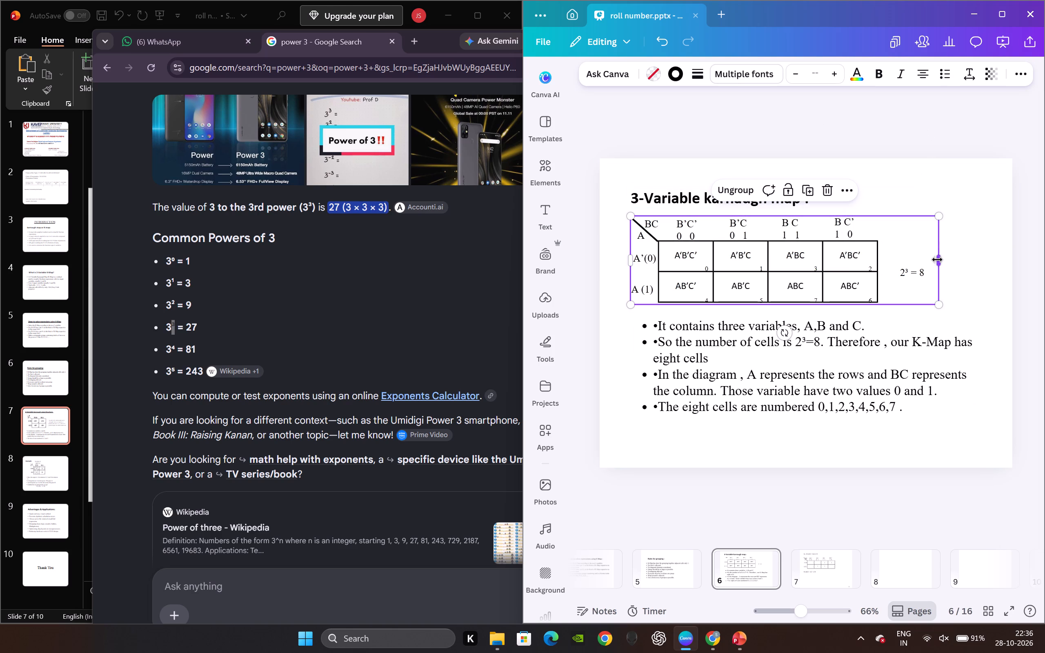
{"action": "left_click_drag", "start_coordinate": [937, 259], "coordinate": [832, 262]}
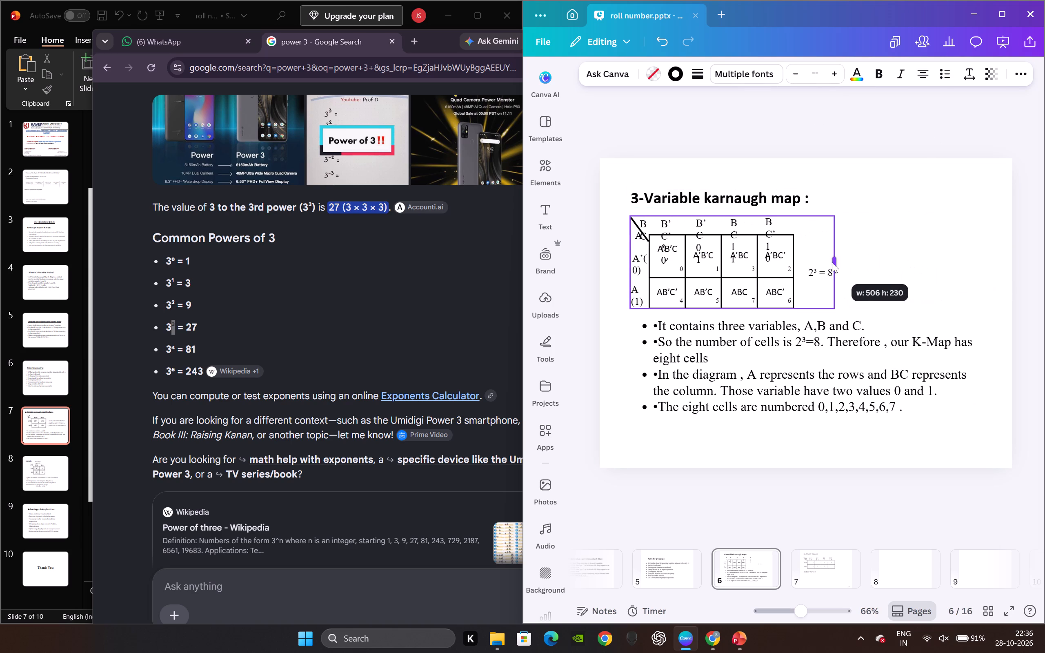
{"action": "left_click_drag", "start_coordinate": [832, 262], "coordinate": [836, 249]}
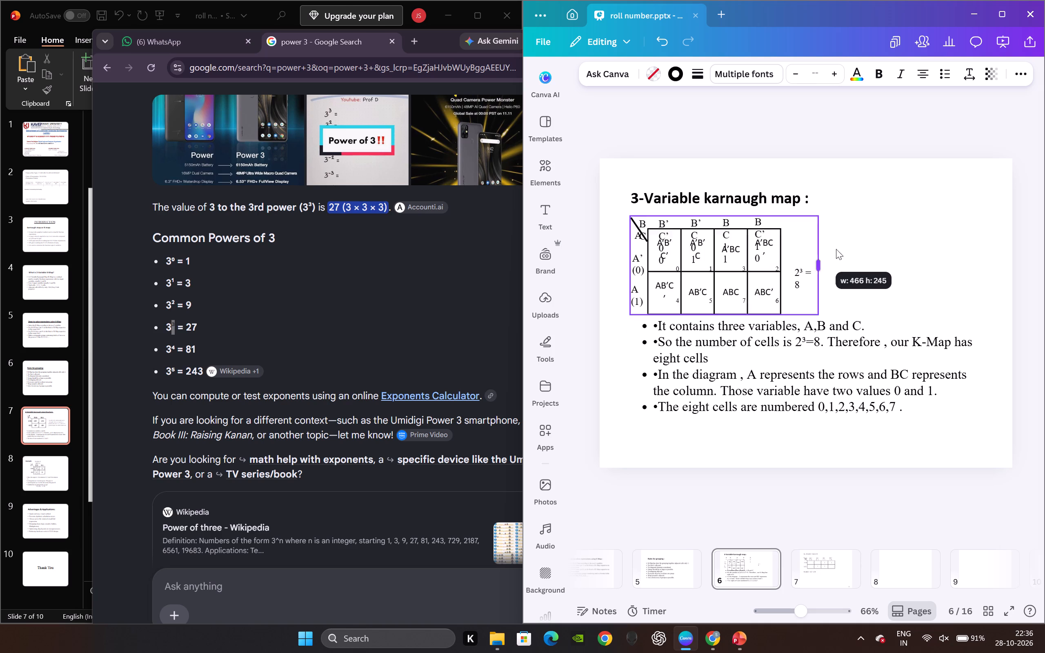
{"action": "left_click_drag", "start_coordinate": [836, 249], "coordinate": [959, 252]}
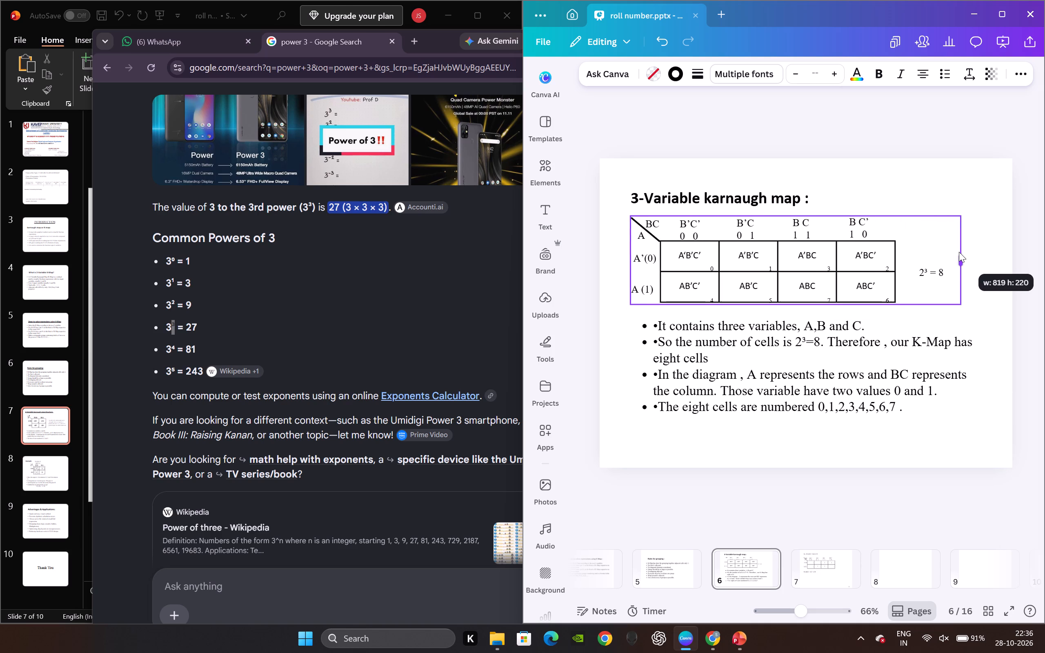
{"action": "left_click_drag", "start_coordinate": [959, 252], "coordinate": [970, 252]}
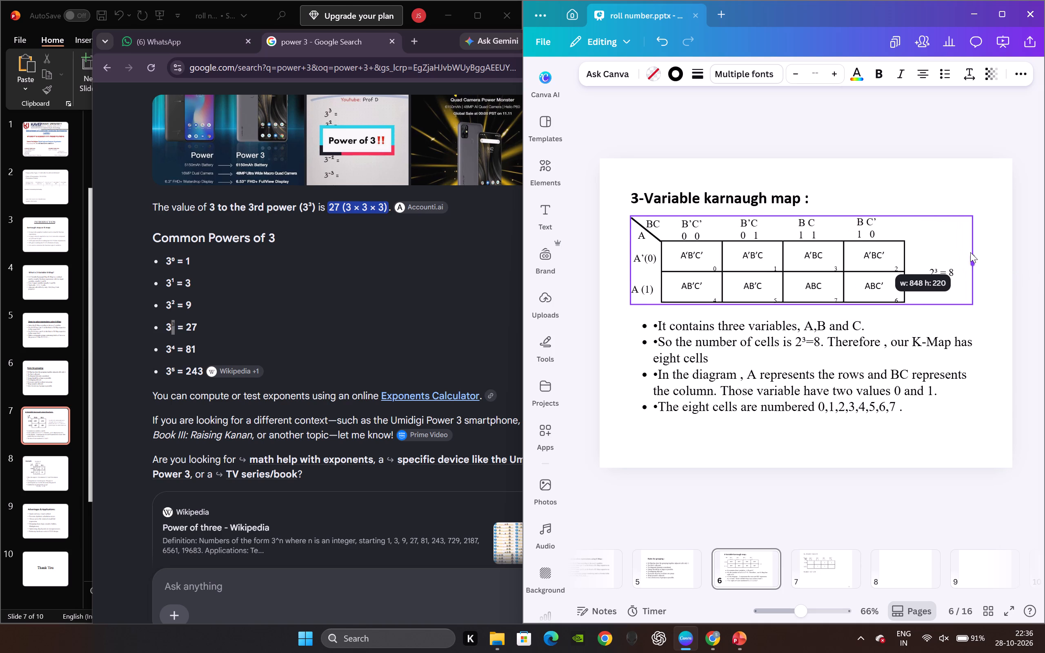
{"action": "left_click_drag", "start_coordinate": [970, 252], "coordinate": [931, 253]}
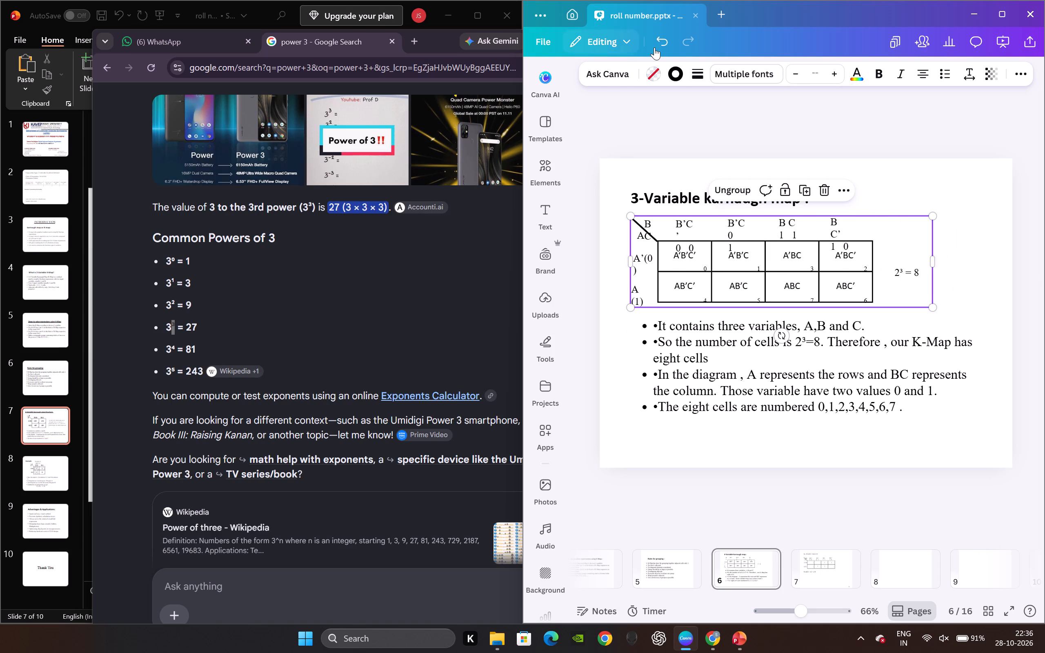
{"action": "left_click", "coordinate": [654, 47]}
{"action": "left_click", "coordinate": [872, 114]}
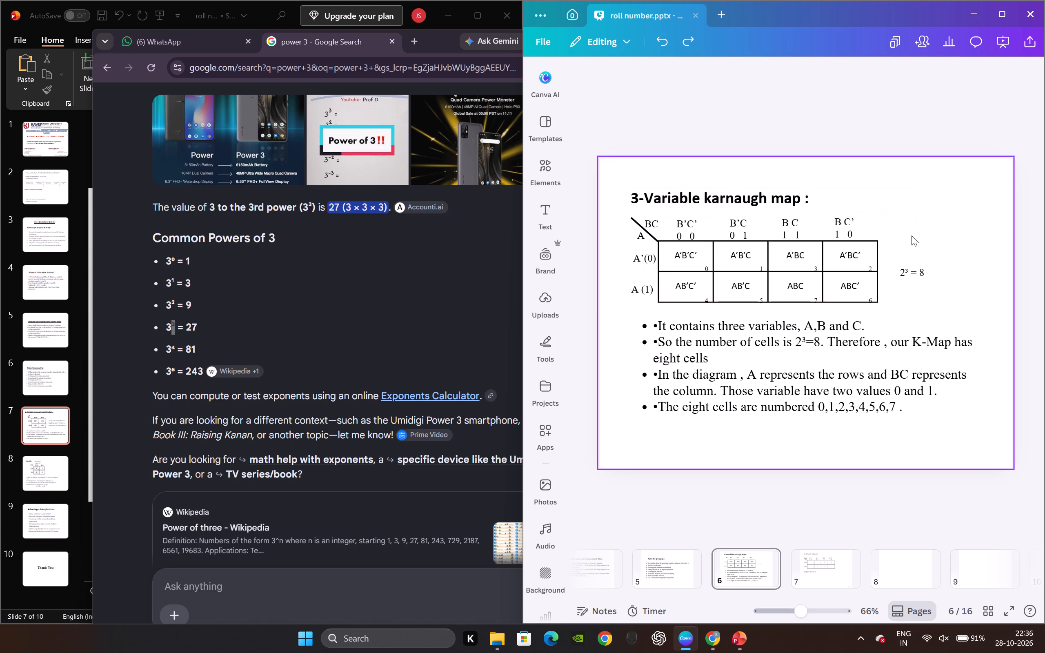
Scale the grouped karnaugh map down proportionally to a little over half its width.
{"action": "left_click", "coordinate": [911, 240]}
{"action": "left_click_drag", "start_coordinate": [941, 216], "coordinate": [859, 240]}
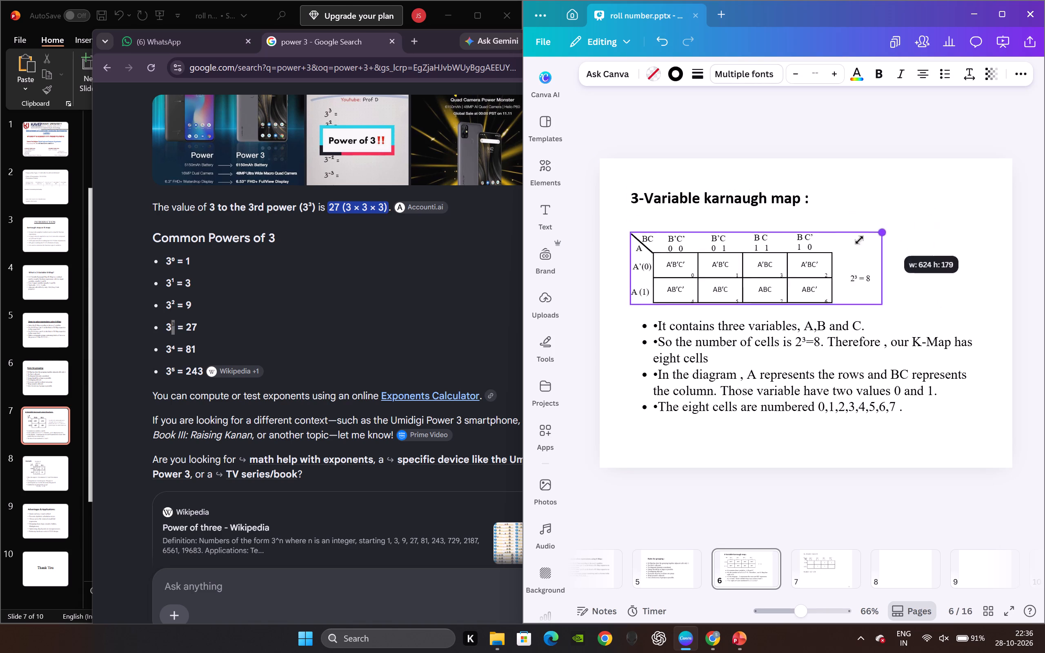
{"action": "left_click_drag", "start_coordinate": [859, 240], "coordinate": [808, 243]}
Move the eight-cell table inside the karnaugh map group up to just below the page heading.
{"action": "left_click_drag", "start_coordinate": [722, 282], "coordinate": [717, 232]}
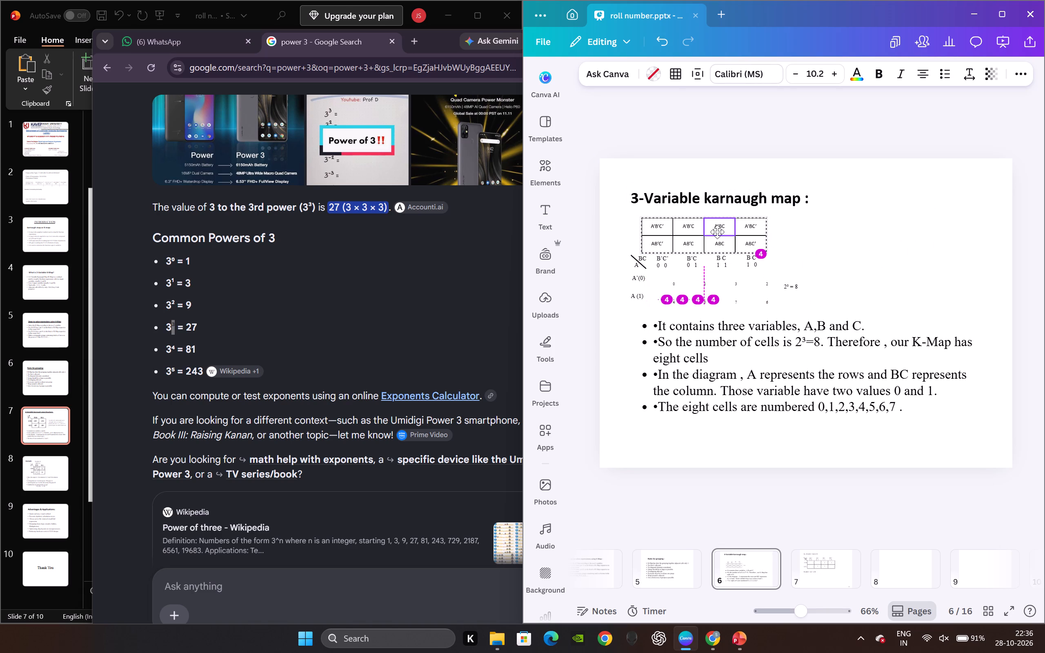
{"action": "left_click_drag", "start_coordinate": [717, 232], "coordinate": [717, 233]}
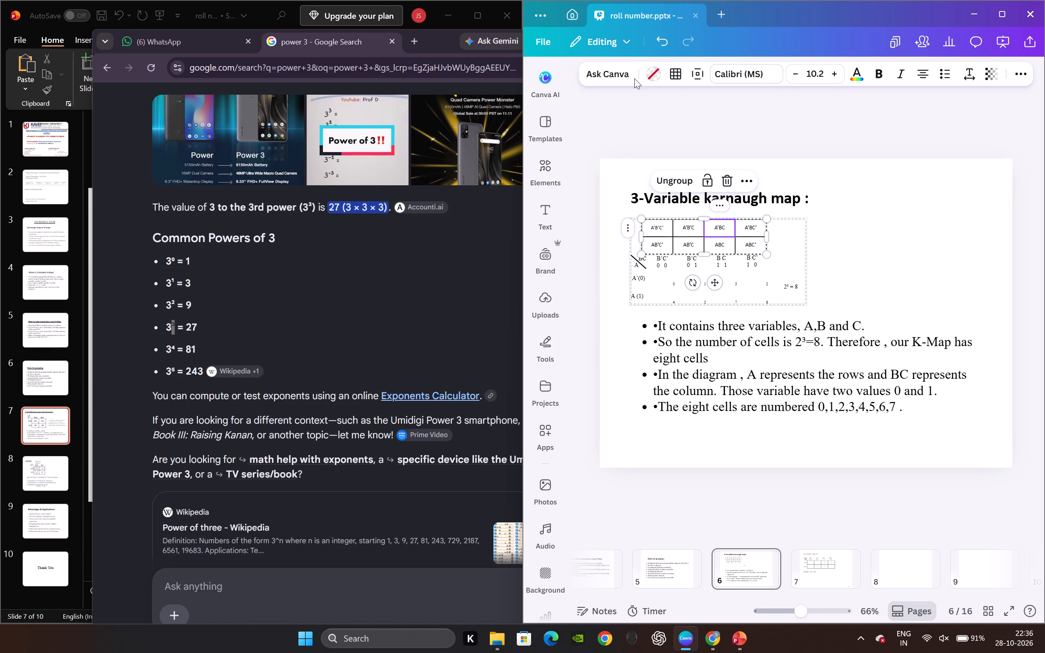
Undo the move of the eight-cell table inside the karnaugh map group.
{"action": "left_click", "coordinate": [656, 35]}
{"action": "left_click", "coordinate": [894, 217]}
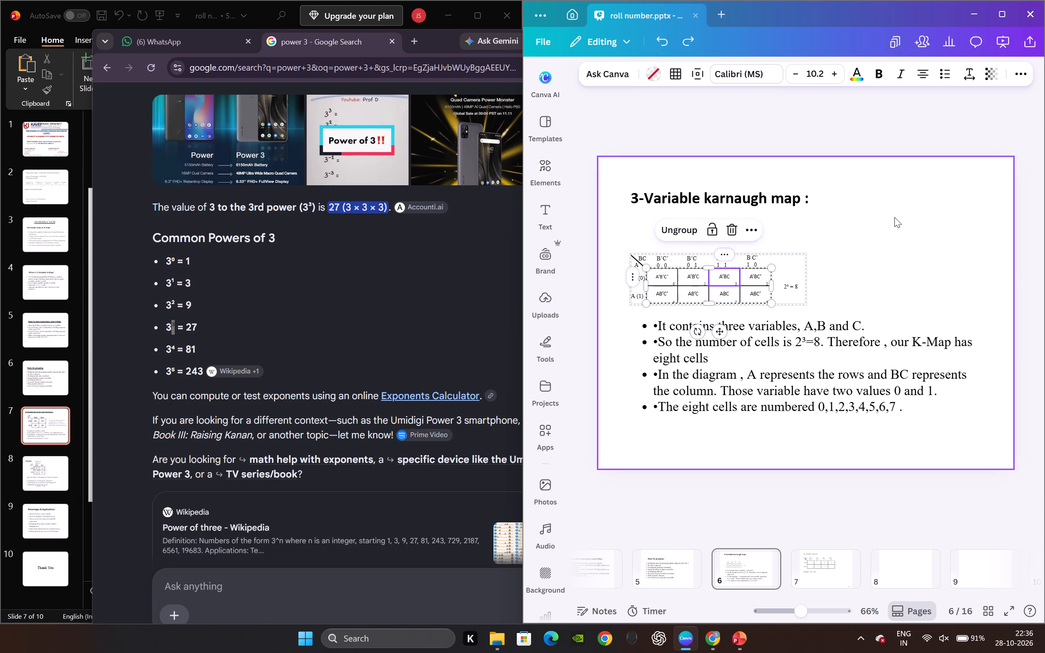
Move the whole karnaugh map group up to just below the page heading and enlarge it proportionally.
{"action": "left_click_drag", "start_coordinate": [791, 273], "coordinate": [787, 233]}
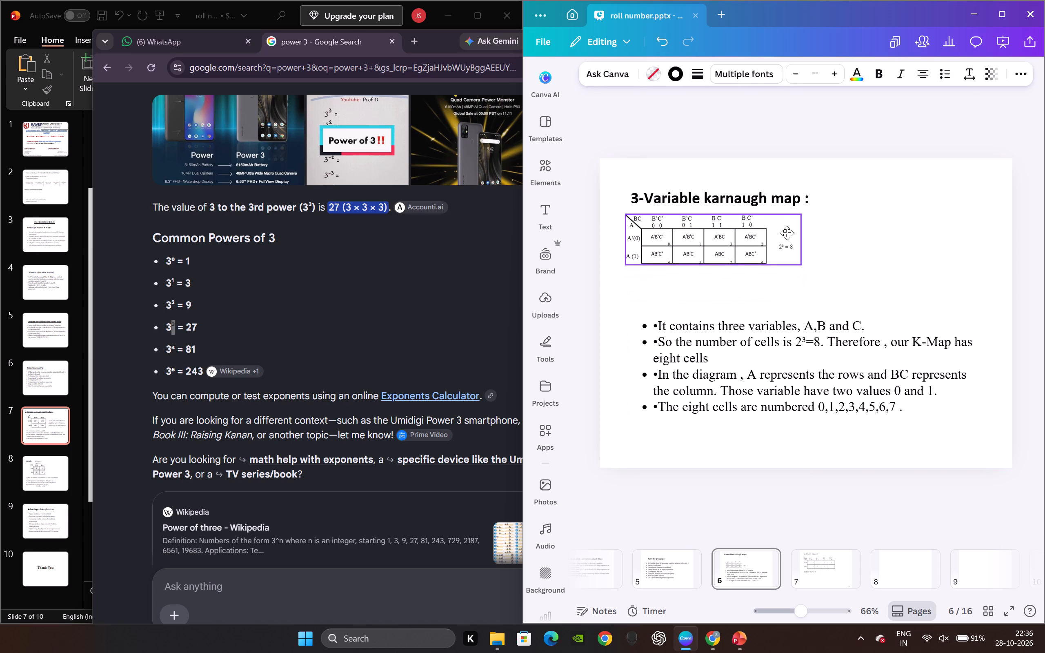
{"action": "left_click_drag", "start_coordinate": [787, 233], "coordinate": [788, 232]}
{"action": "left_click_drag", "start_coordinate": [809, 264], "coordinate": [826, 278]}
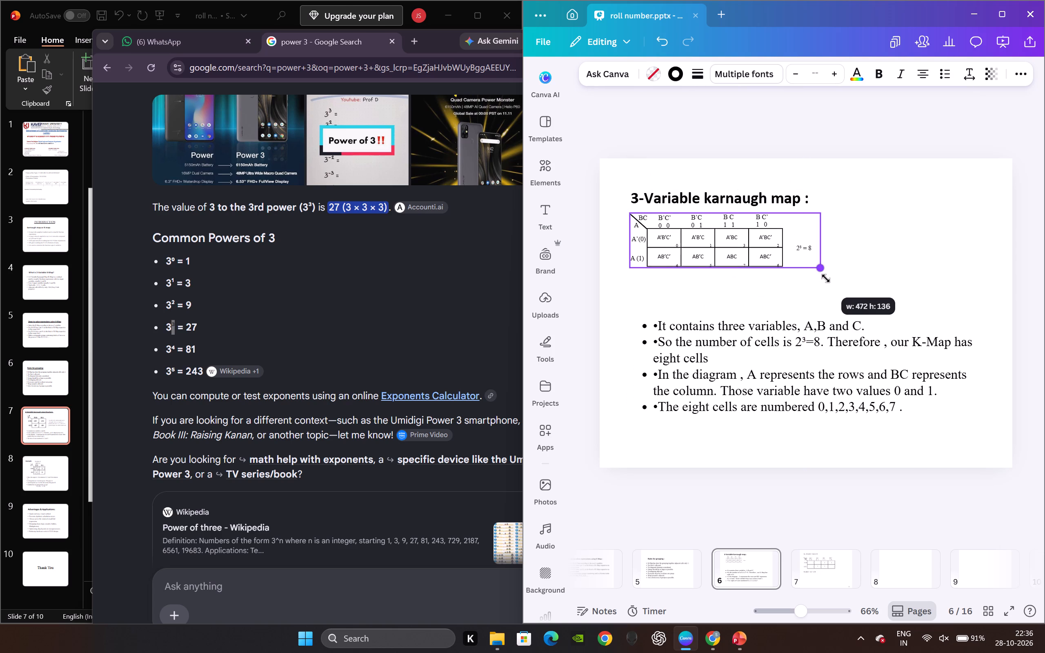
{"action": "left_click_drag", "start_coordinate": [826, 278], "coordinate": [867, 305]}
{"action": "left_click", "coordinate": [936, 135]}
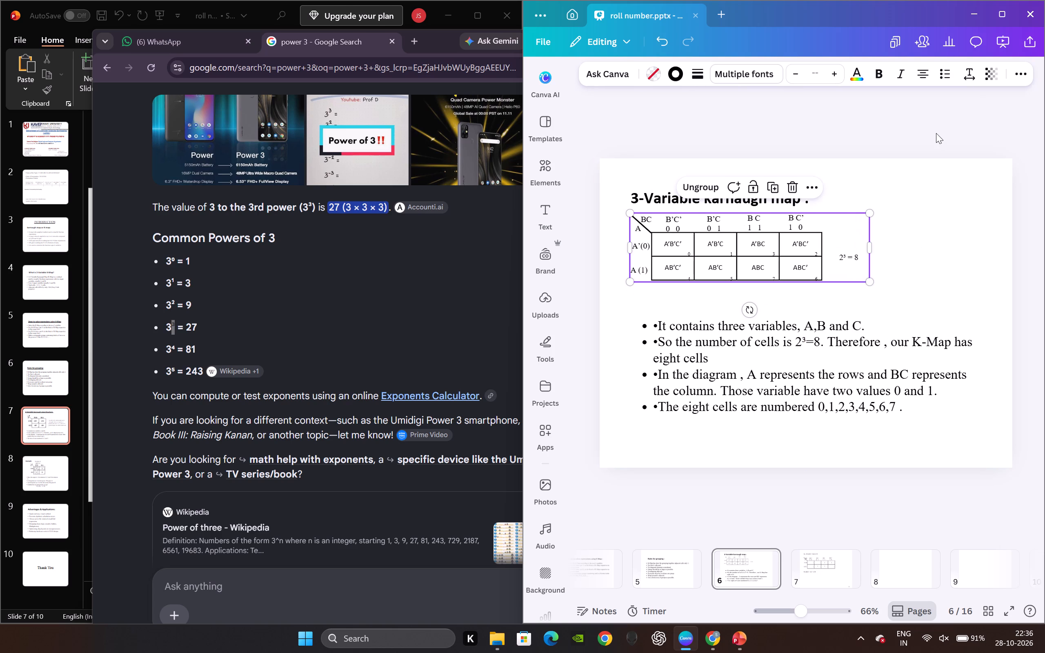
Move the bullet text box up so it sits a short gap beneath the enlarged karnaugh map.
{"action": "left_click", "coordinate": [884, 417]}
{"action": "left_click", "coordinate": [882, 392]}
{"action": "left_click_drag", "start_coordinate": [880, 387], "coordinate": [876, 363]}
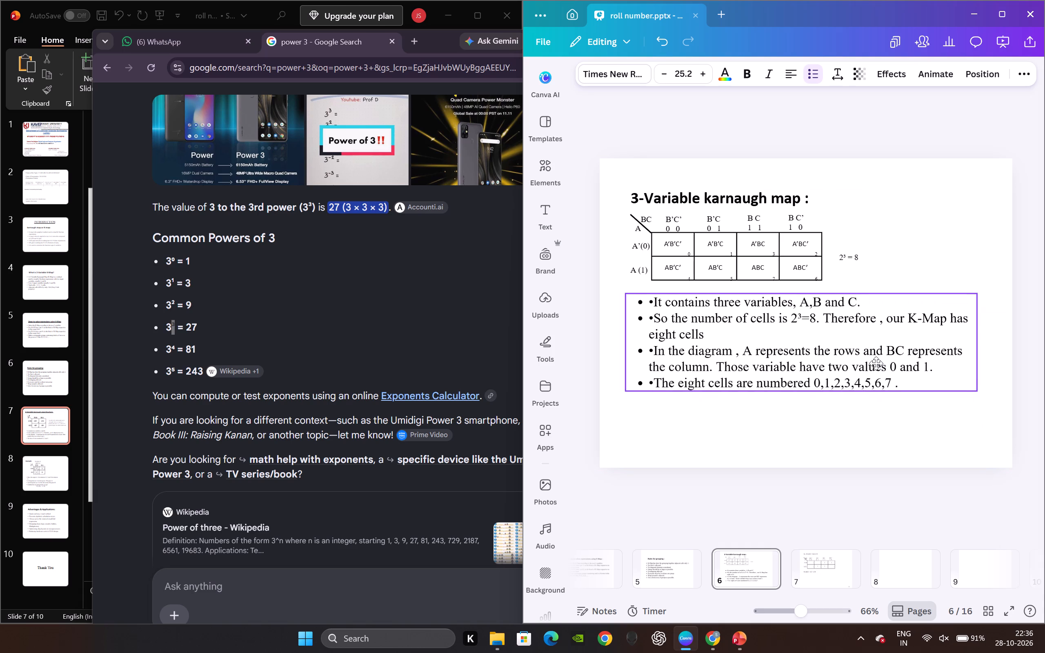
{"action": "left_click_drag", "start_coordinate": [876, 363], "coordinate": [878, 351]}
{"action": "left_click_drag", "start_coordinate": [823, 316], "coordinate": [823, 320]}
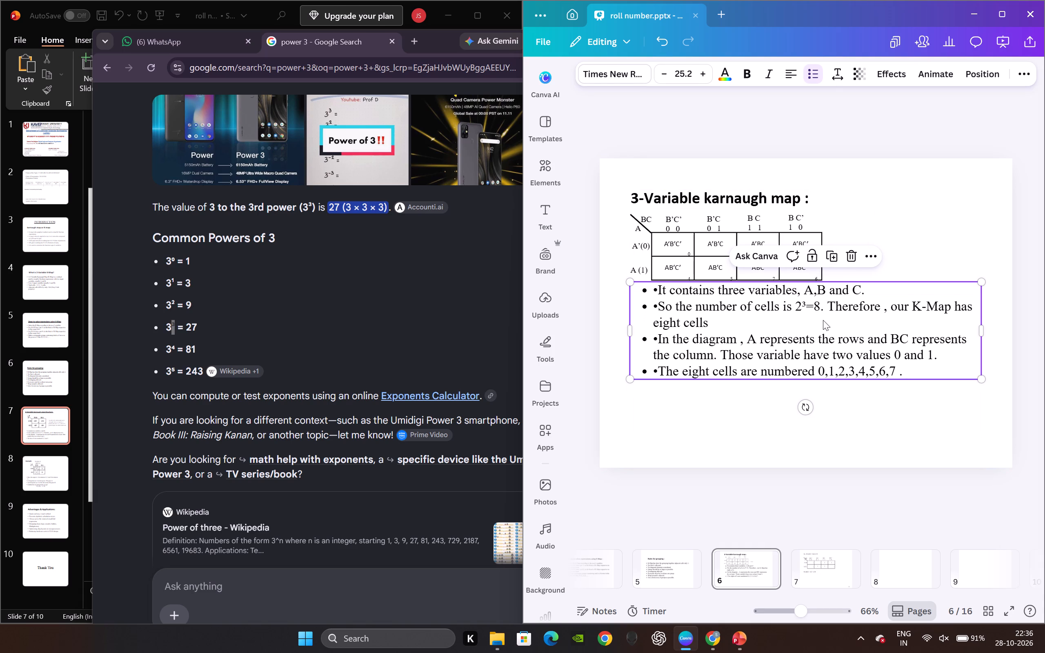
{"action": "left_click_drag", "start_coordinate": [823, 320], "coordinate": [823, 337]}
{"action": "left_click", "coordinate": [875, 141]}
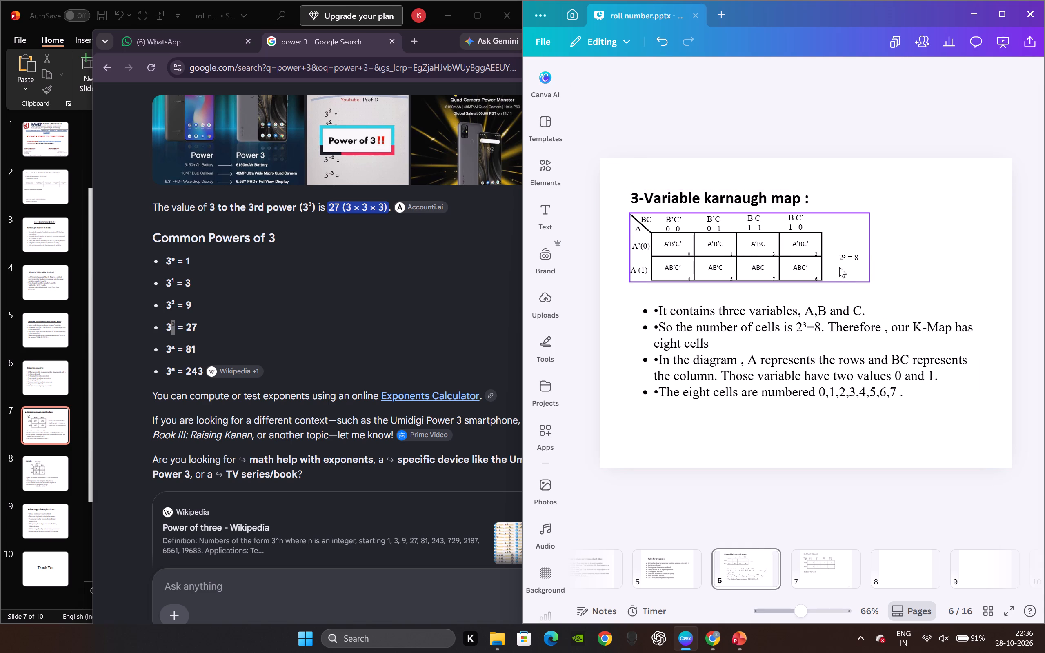
Move the karnaugh map group slightly left and down, towards the page's left edge.
{"action": "left_click_drag", "start_coordinate": [843, 271], "coordinate": [820, 278]}
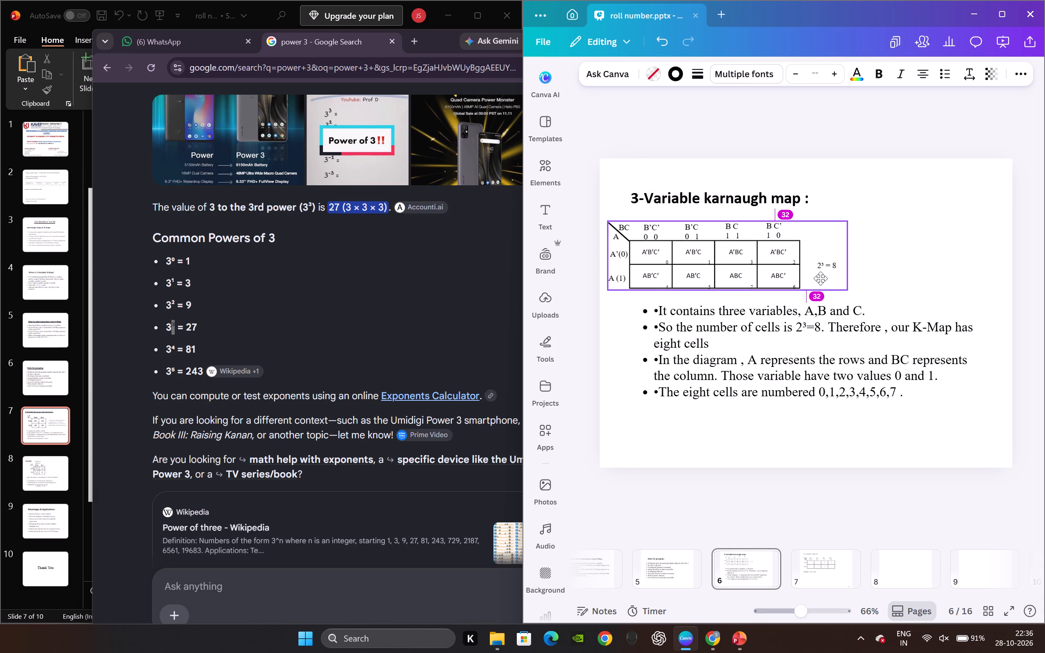
{"action": "left_click_drag", "start_coordinate": [820, 278], "coordinate": [820, 278]}
Ungroup the karnaugh map and move the "2³ = 8" label left, closer to the eight-cell table.
{"action": "left_click", "coordinate": [833, 255]}
{"action": "left_click", "coordinate": [800, 243]}
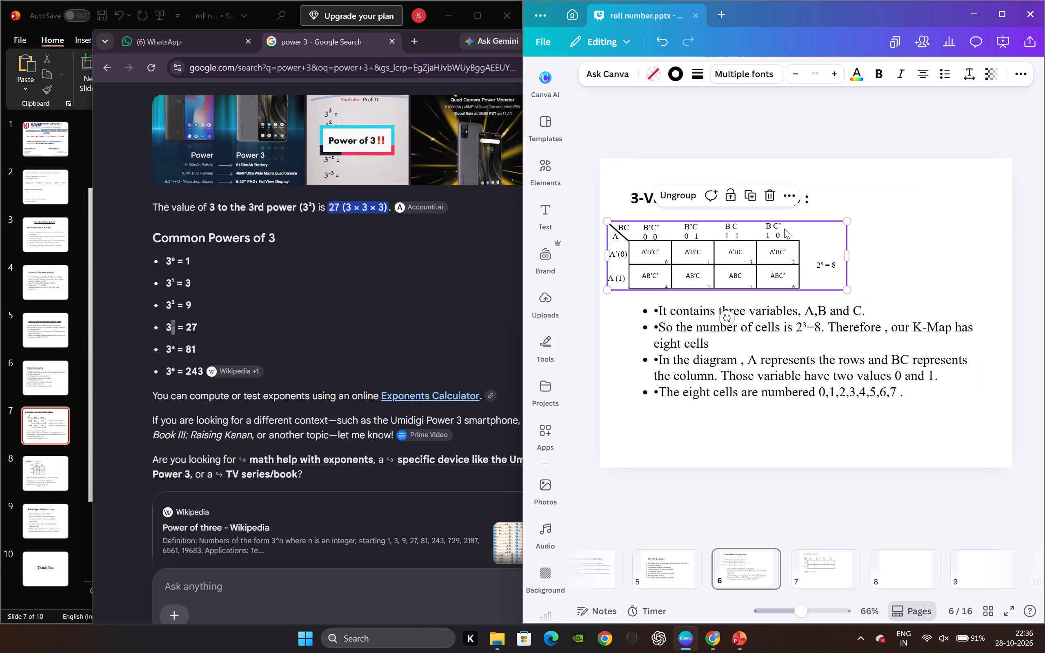
{"action": "left_click", "coordinate": [688, 200]}
{"action": "left_click", "coordinate": [889, 119]}
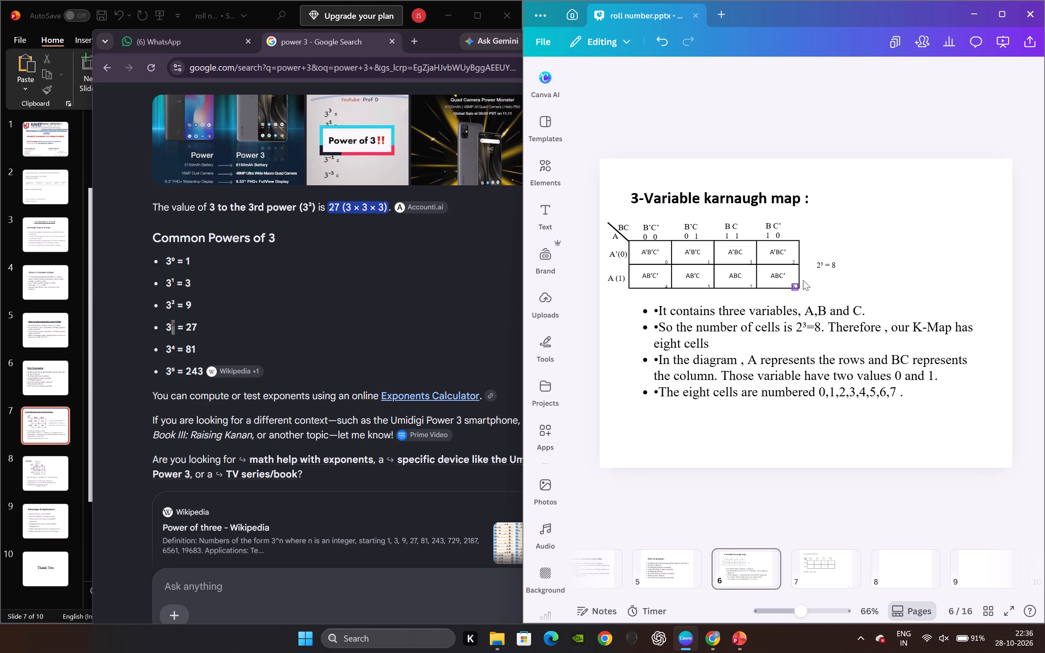
{"action": "left_click", "coordinate": [818, 268]}
{"action": "left_click_drag", "start_coordinate": [839, 300], "coordinate": [838, 298]}
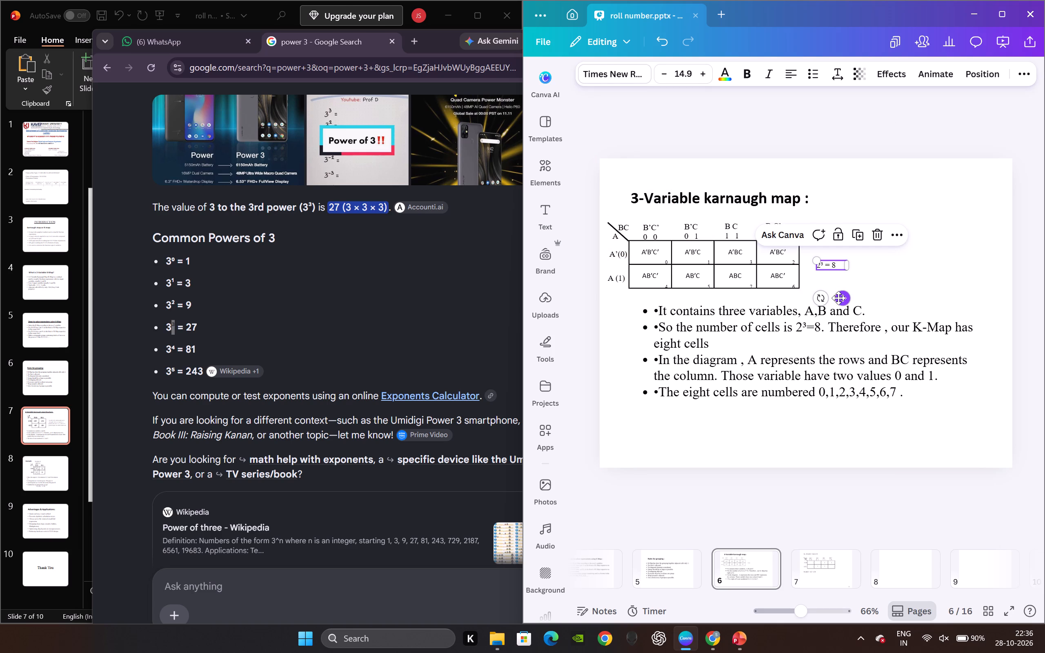
{"action": "left_click_drag", "start_coordinate": [838, 298], "coordinate": [824, 298]}
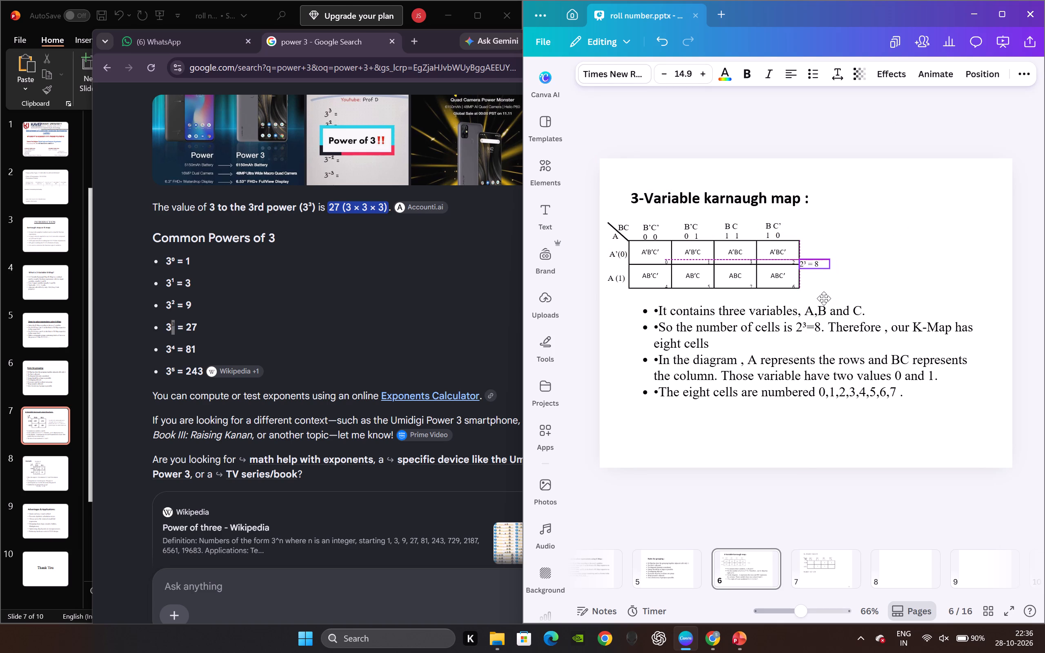
{"action": "left_click_drag", "start_coordinate": [824, 298], "coordinate": [827, 299]}
{"action": "left_click", "coordinate": [840, 120]}
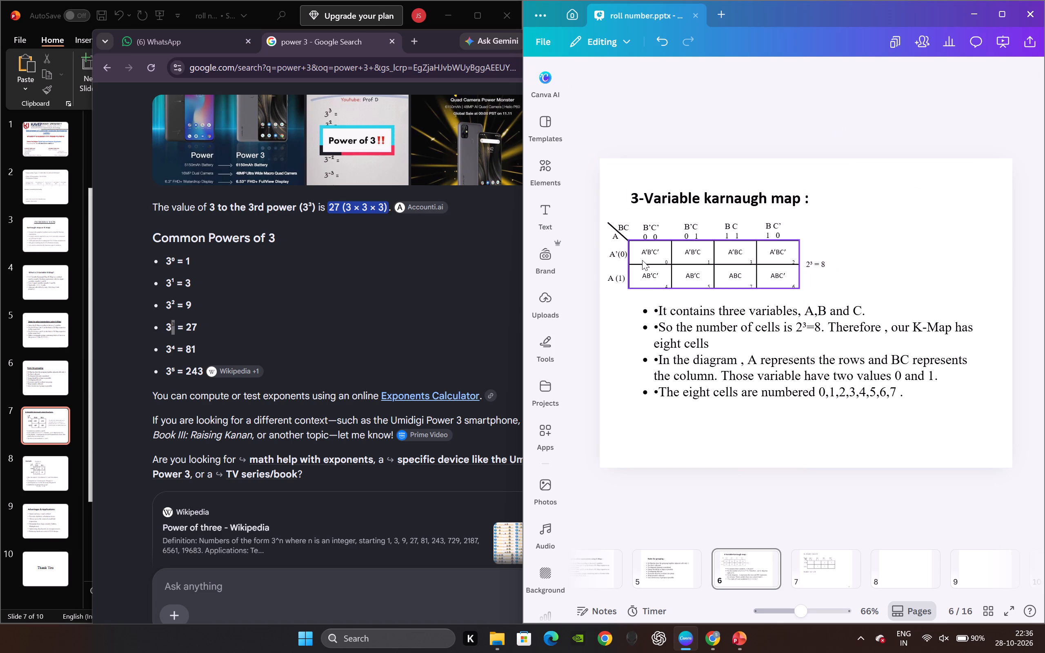
Select all the karnaugh map parts together with the "2³ = 8" label and group them.
{"action": "left_click_drag", "start_coordinate": [610, 214], "coordinate": [797, 287]}
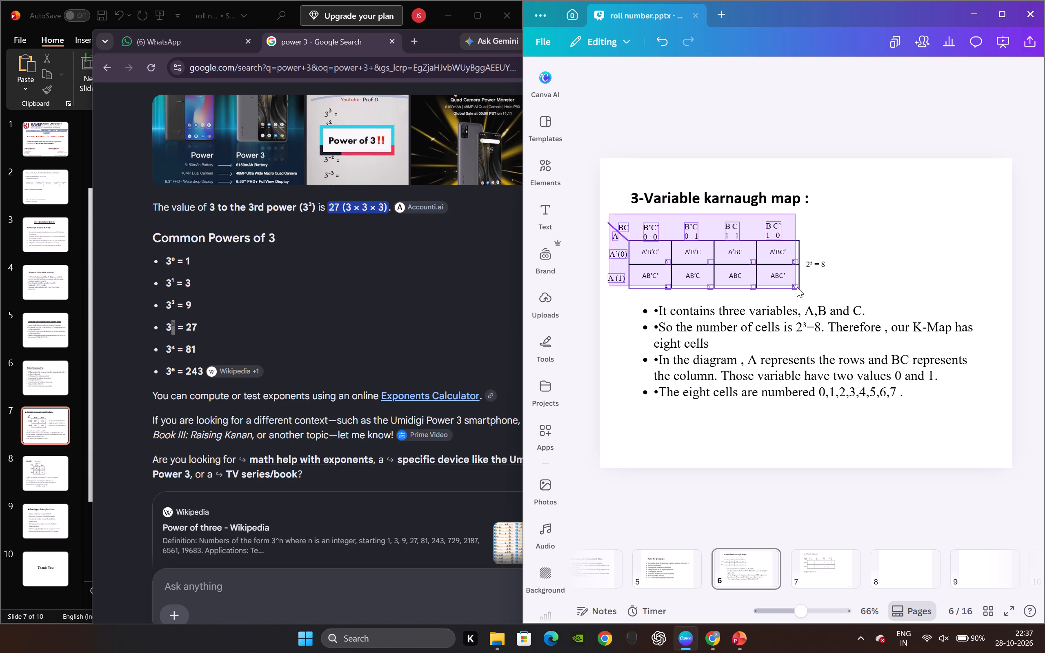
{"action": "left_click_drag", "start_coordinate": [797, 287], "coordinate": [814, 292]}
{"action": "left_click", "coordinate": [685, 195]}
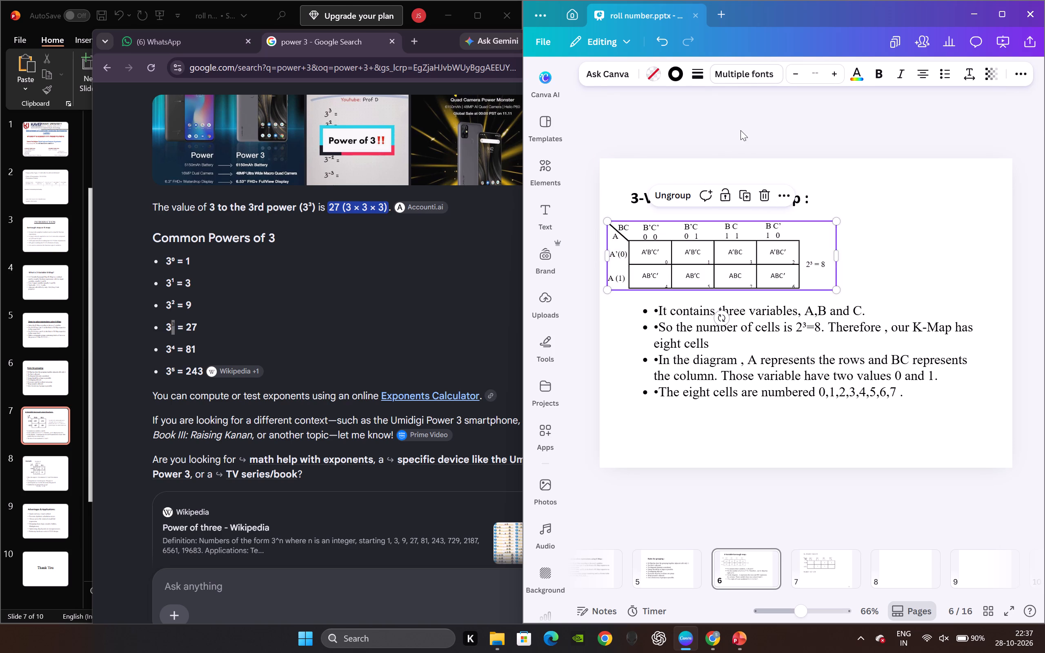
{"action": "left_click", "coordinate": [755, 115]}
Move the bullet text box down a little to widen the gap beneath the karnaugh map.
{"action": "left_click_drag", "start_coordinate": [833, 350], "coordinate": [830, 365]}
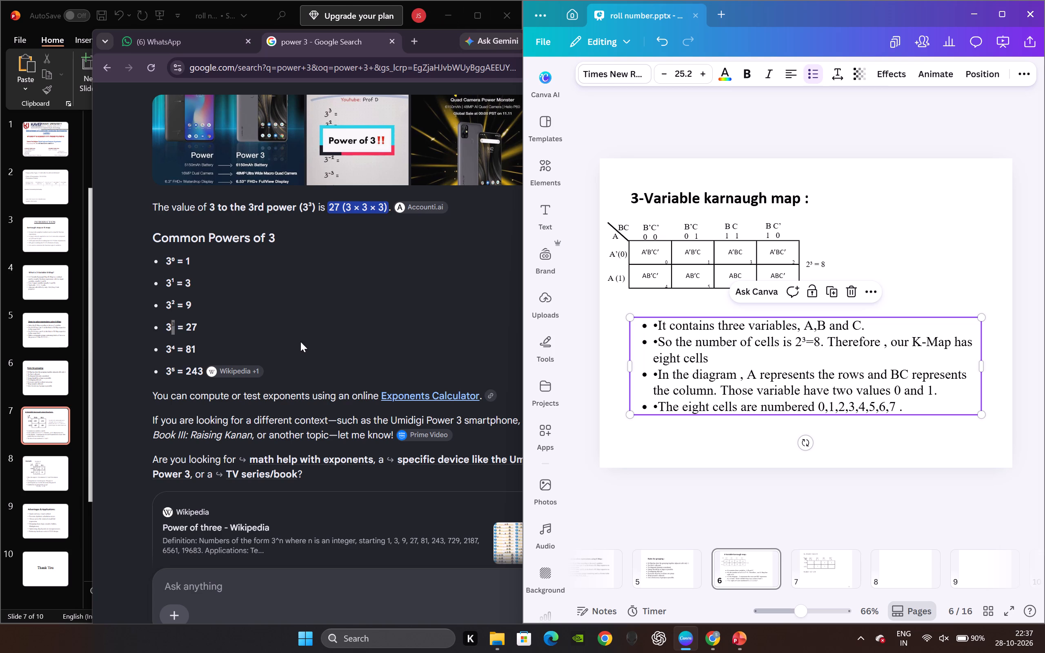
Close the Chrome window with the "power 3" search and return to Canva with nothing selected on the page.
{"action": "left_click", "coordinate": [439, 34]}
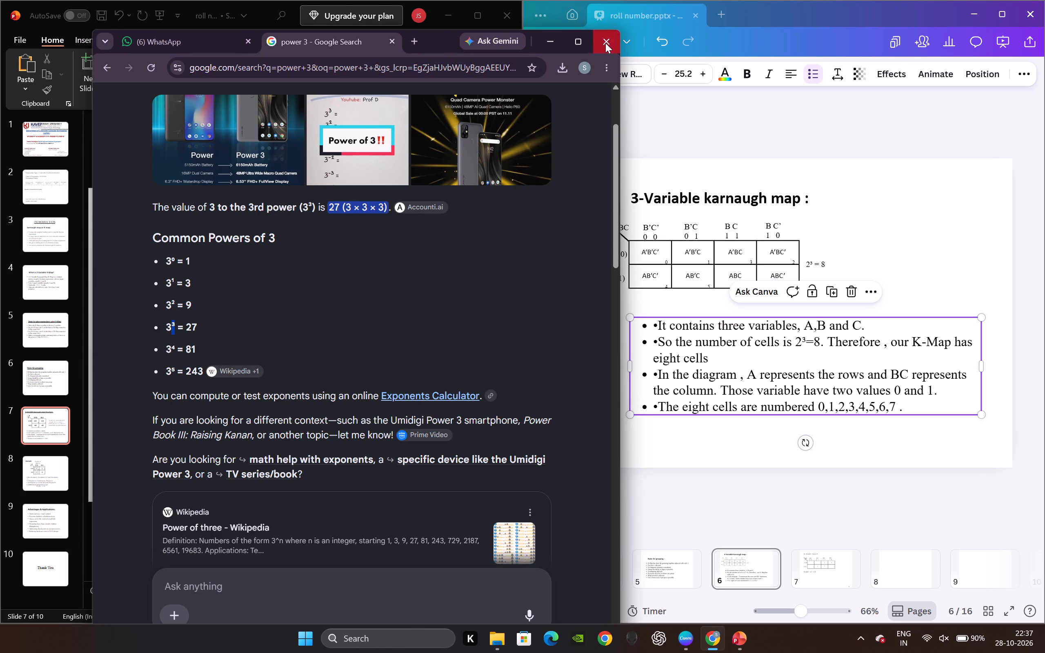
{"action": "left_click", "coordinate": [605, 43]}
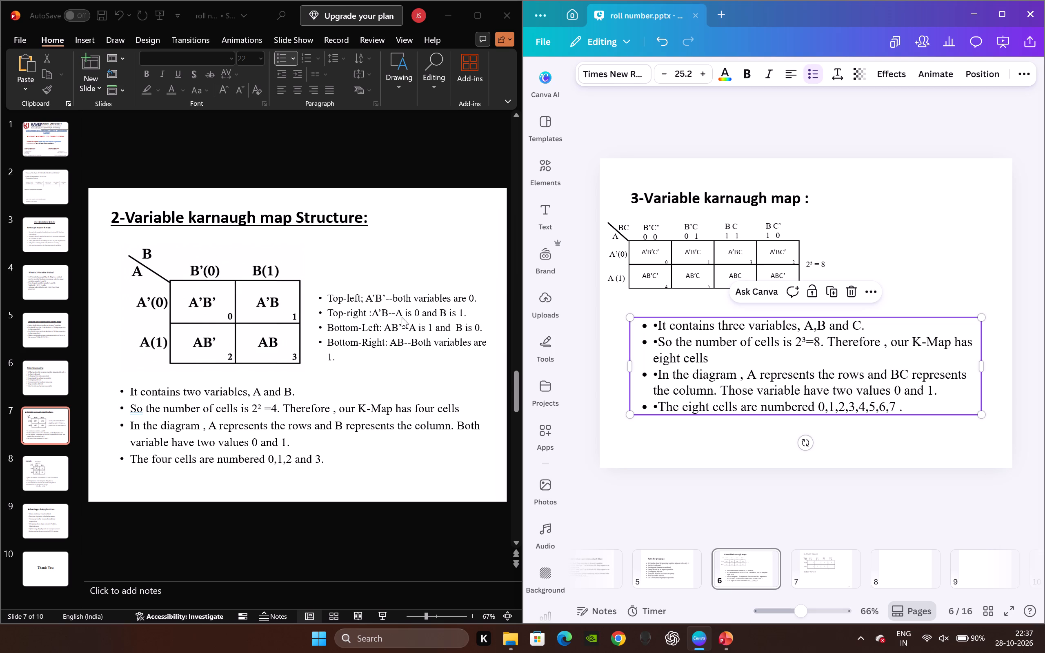
{"action": "left_click", "coordinate": [630, 135]}
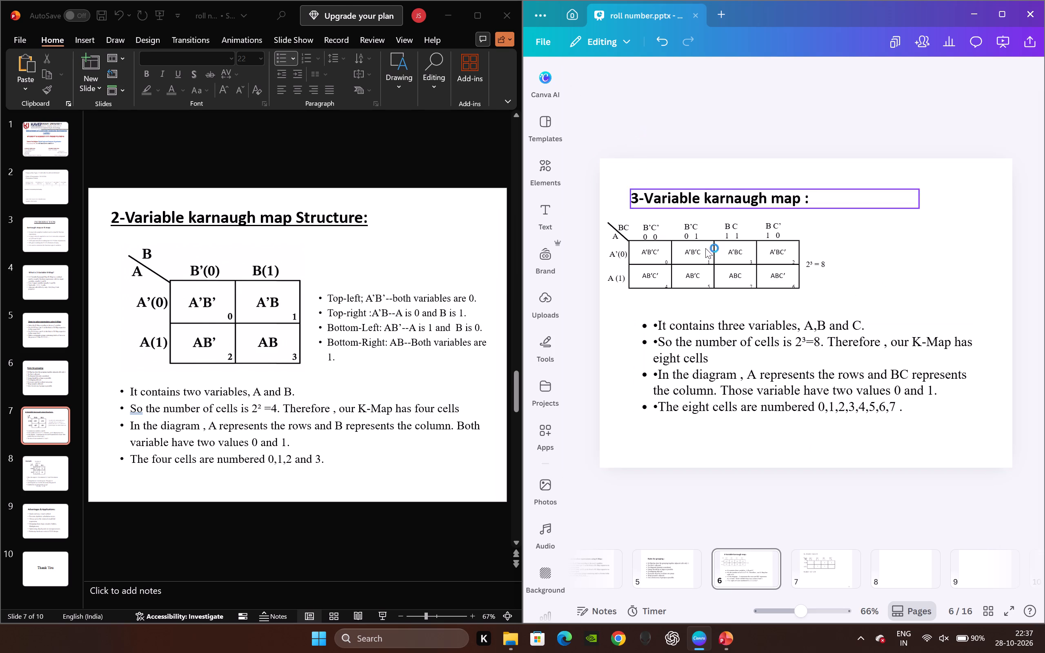
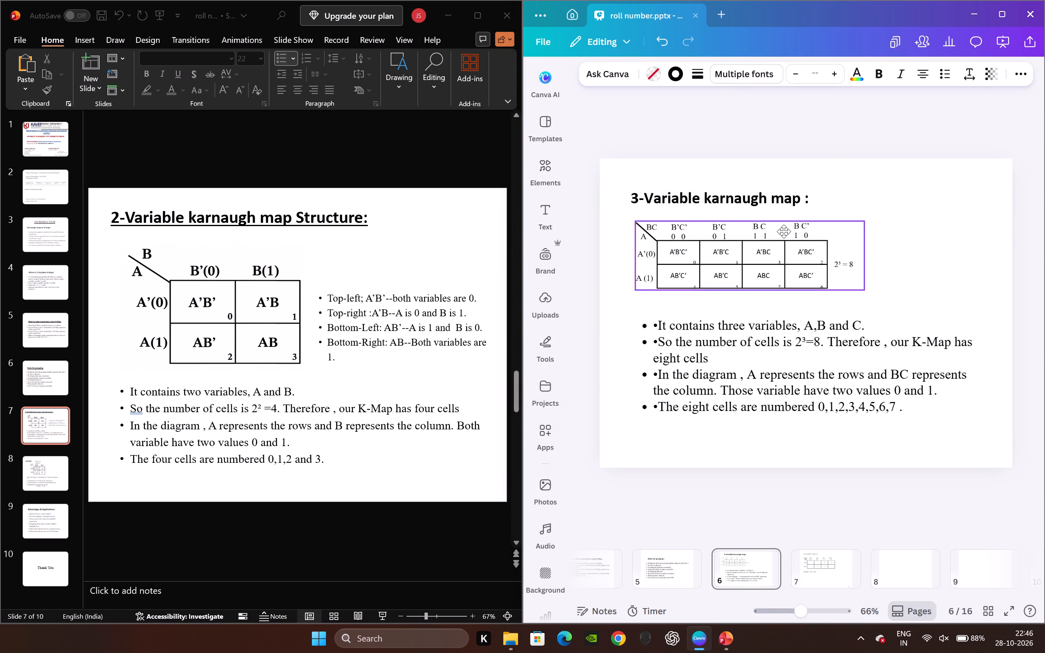
{"action": "left_click_drag", "start_coordinate": [784, 231], "coordinate": [782, 229]}
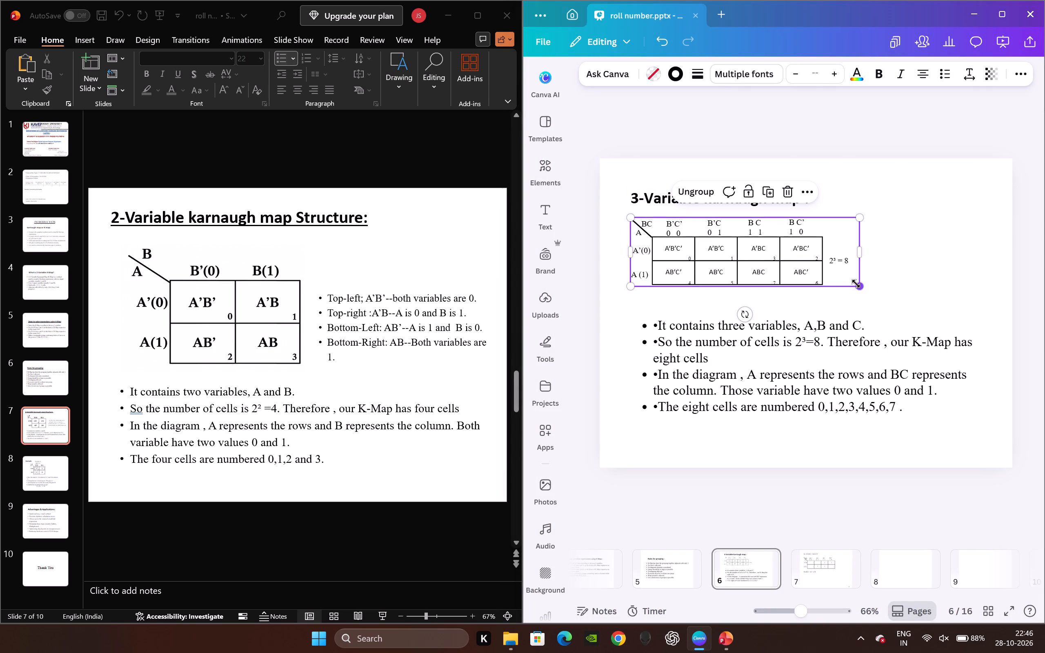
{"action": "left_click_drag", "start_coordinate": [856, 284], "coordinate": [943, 301]}
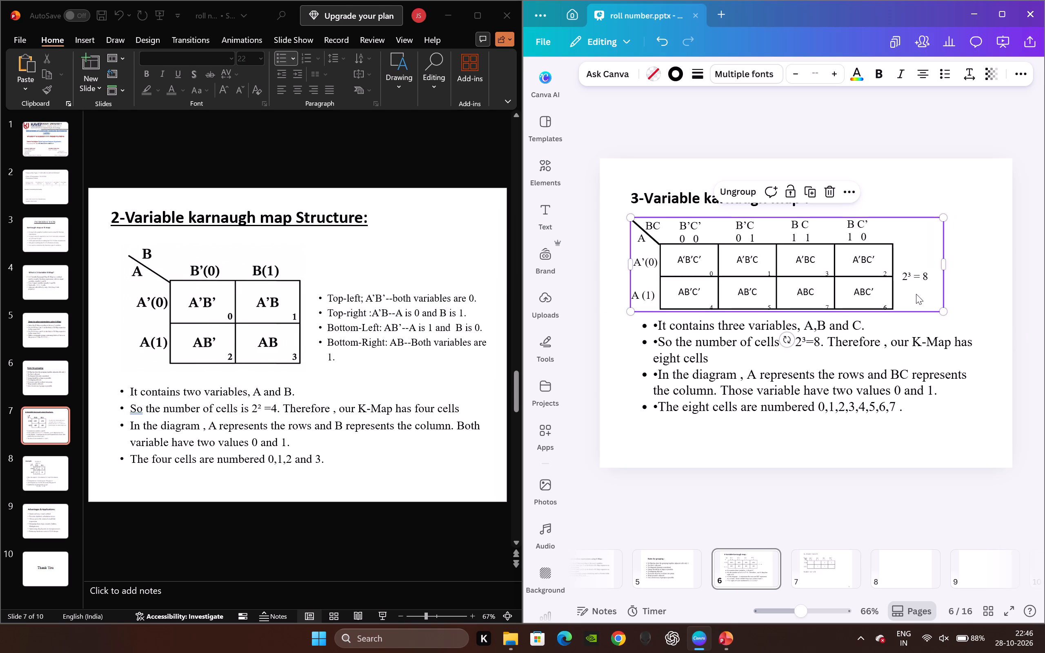
{"action": "left_click_drag", "start_coordinate": [916, 294], "coordinate": [929, 291]}
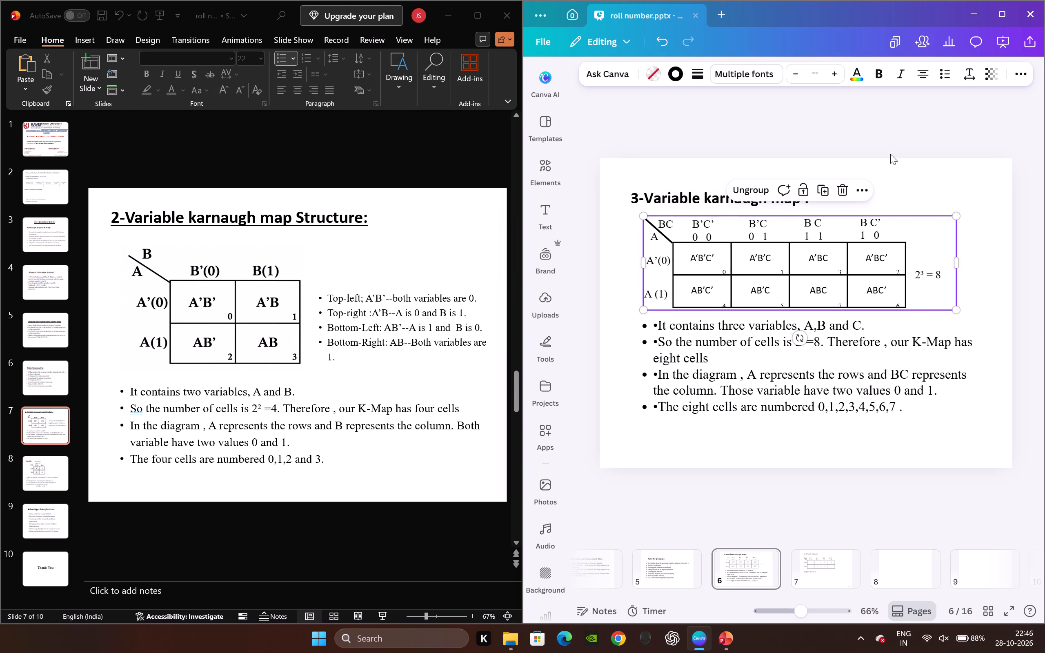
{"action": "left_click", "coordinate": [892, 116]}
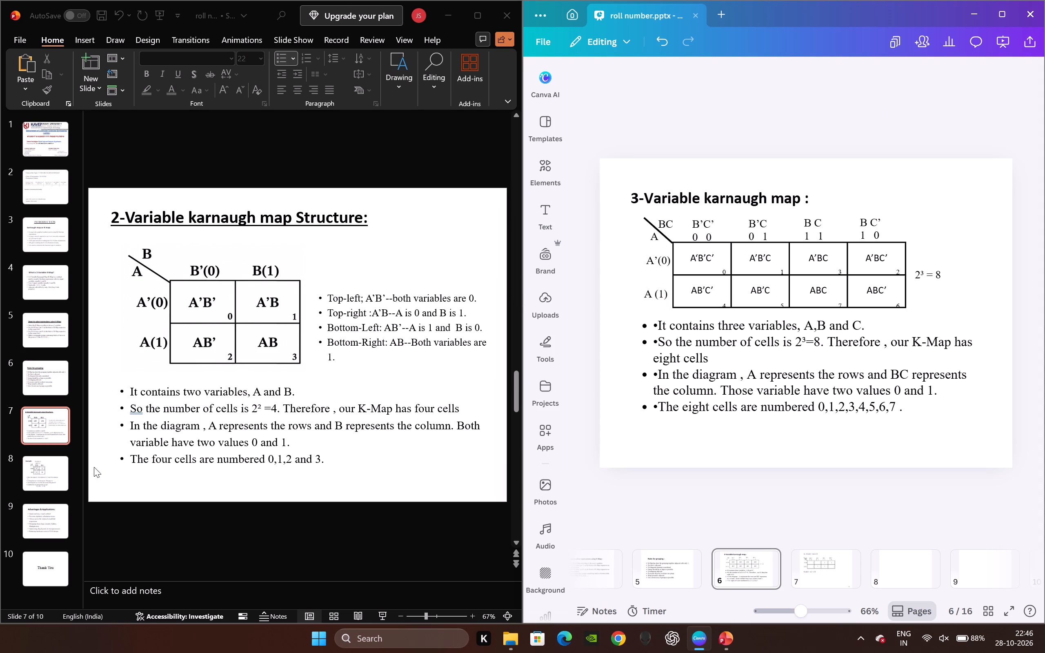
Switch to the PowerPoint presentation and open slide 8.
{"action": "left_click", "coordinate": [55, 473]}
{"action": "left_click", "coordinate": [57, 471]}
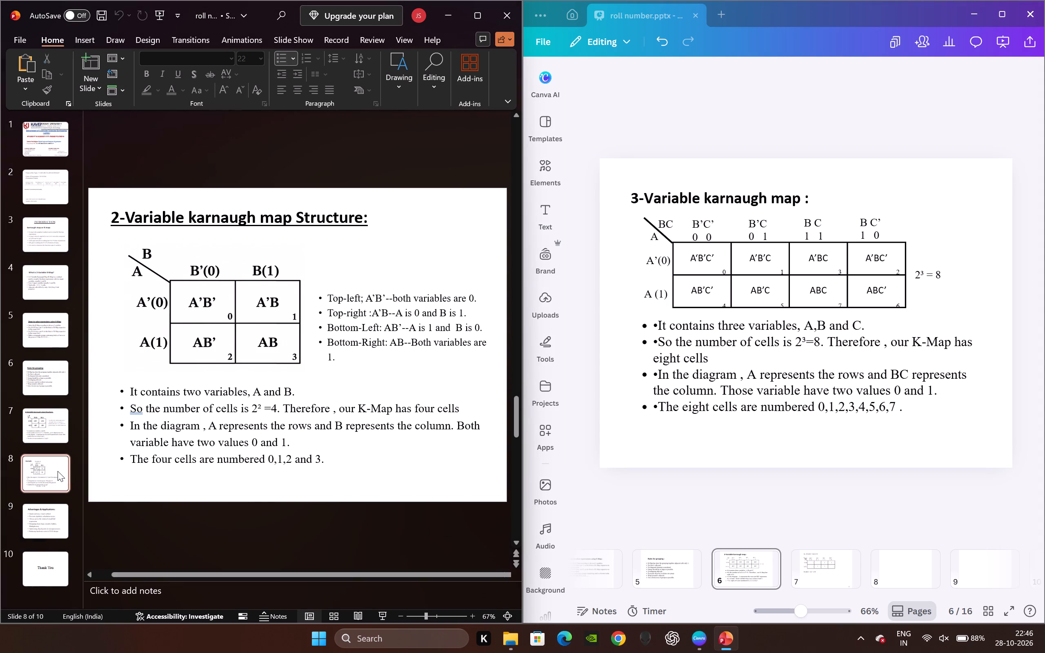
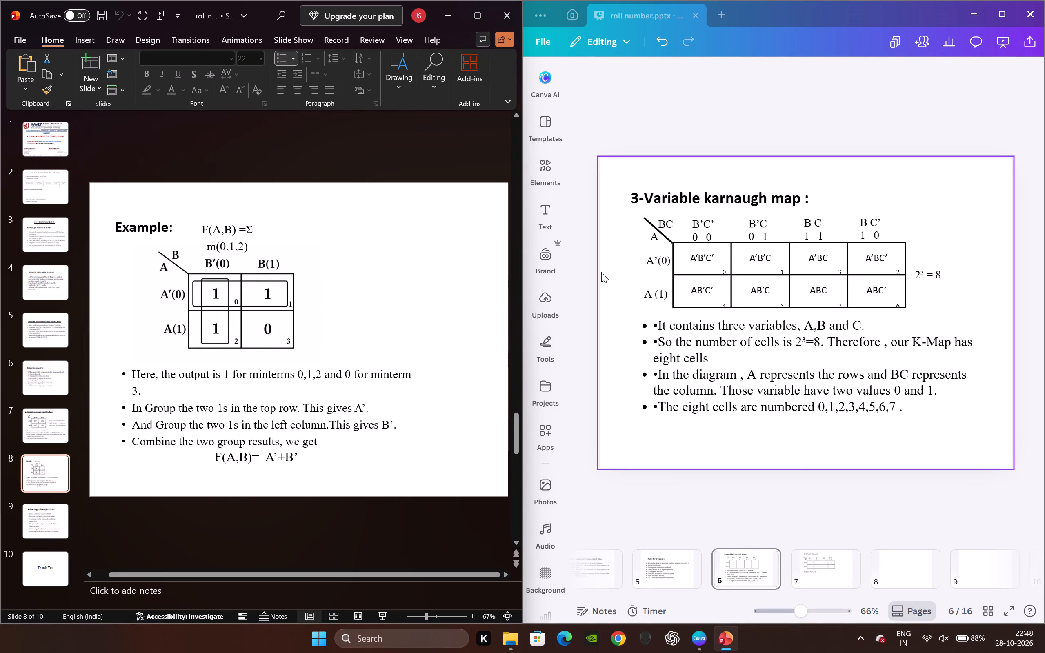
In Canva, ungroup the 3-variable map on page 6 and shift cell numbers 4, 5, 7 and 6 slightly upward within the lower row.
{"action": "double_click", "coordinate": [725, 304]}
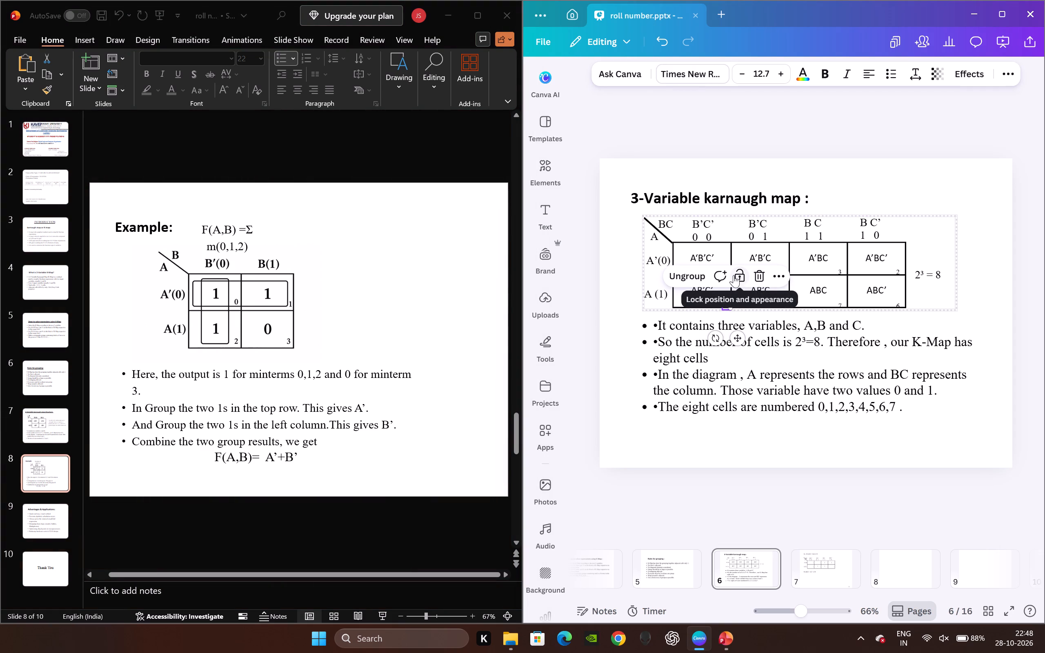
{"action": "left_click", "coordinate": [645, 230]}
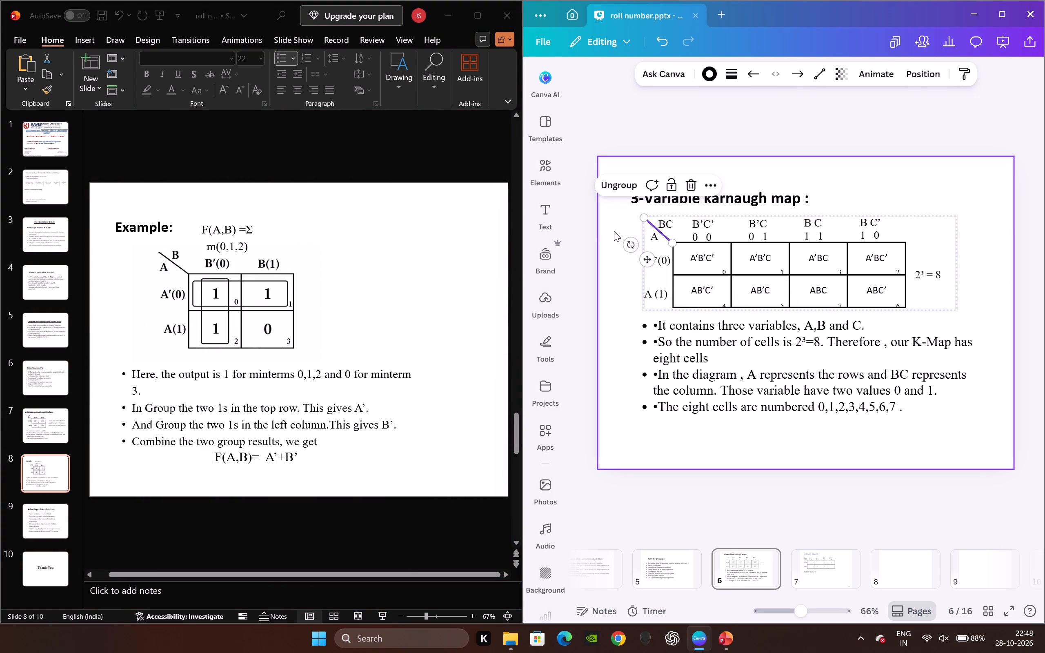
{"action": "left_click_drag", "start_coordinate": [580, 223], "coordinate": [585, 225]}
{"action": "left_click", "coordinate": [712, 279]}
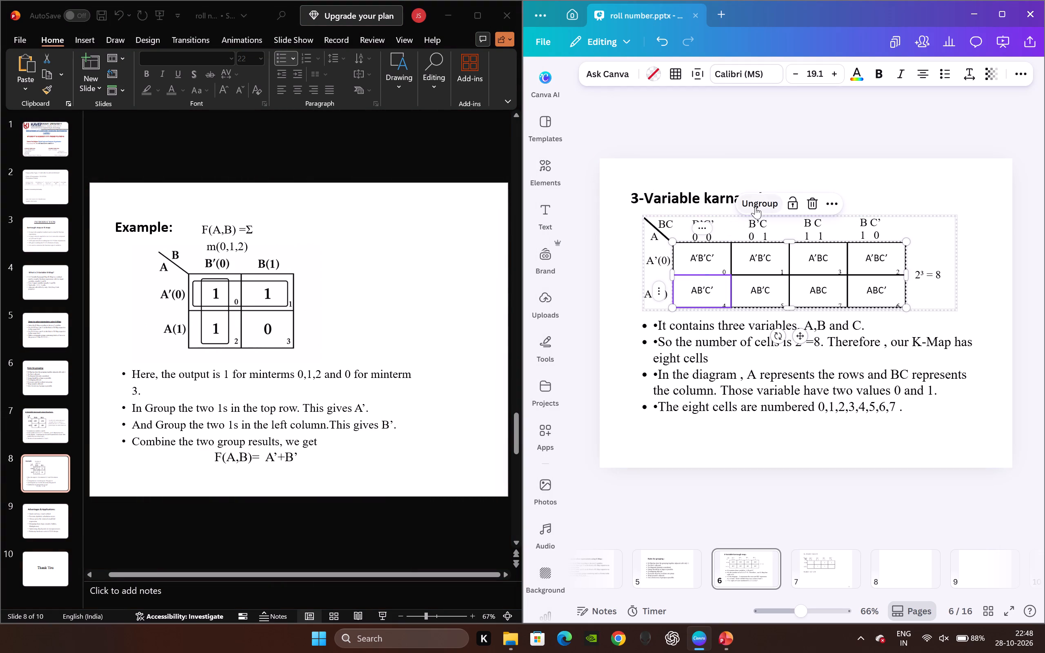
{"action": "left_click", "coordinate": [755, 207]}
{"action": "left_click_drag", "start_coordinate": [581, 254], "coordinate": [585, 253]}
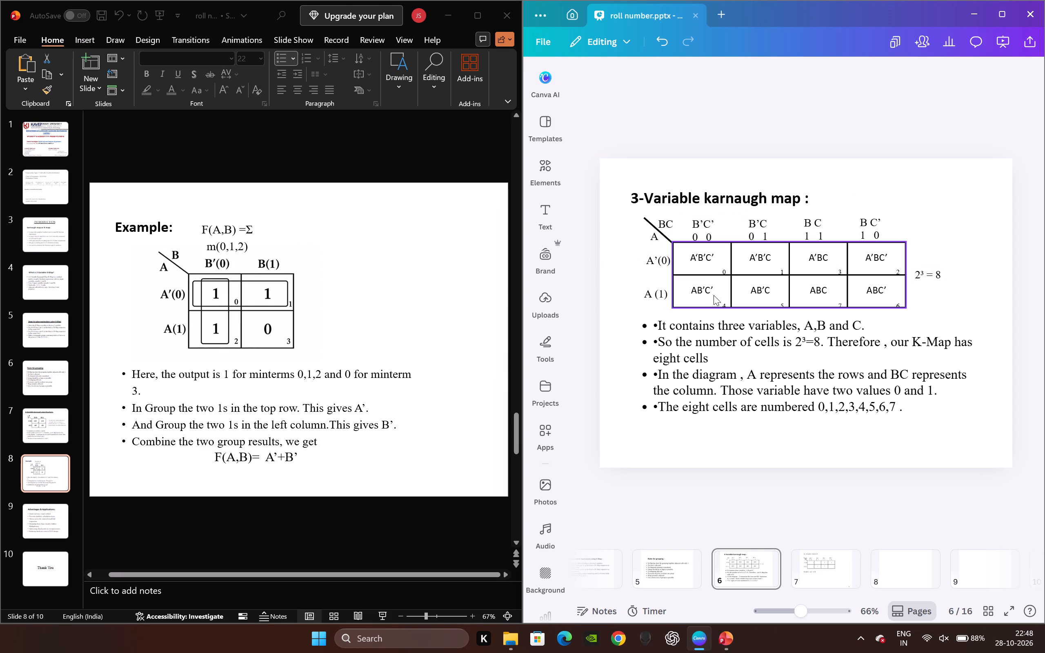
{"action": "left_click", "coordinate": [723, 304]}
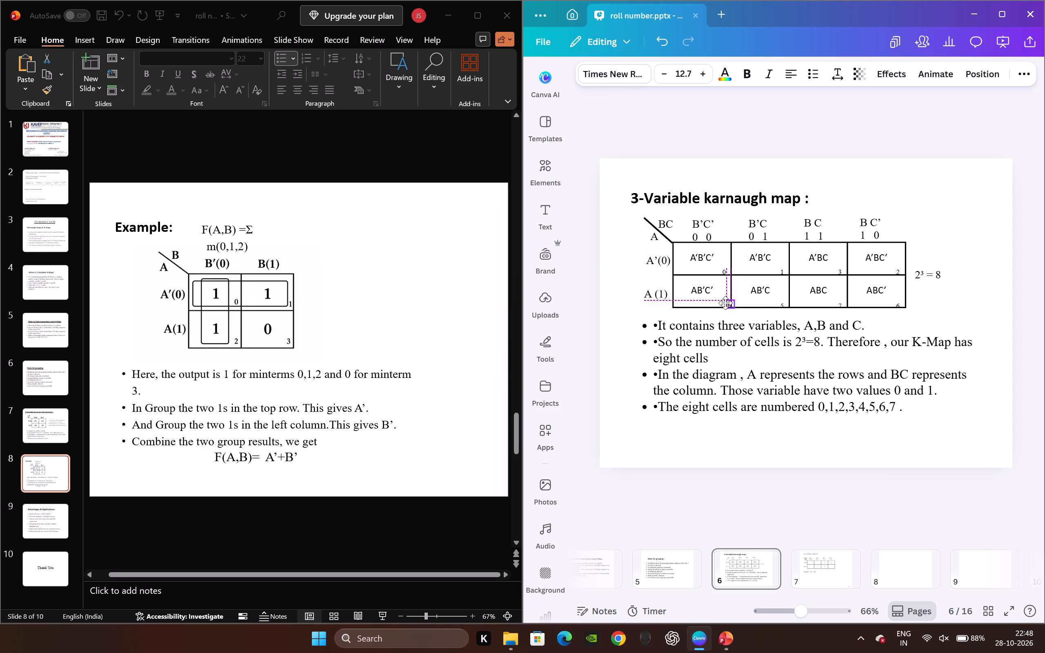
{"action": "left_click", "coordinate": [782, 303]}
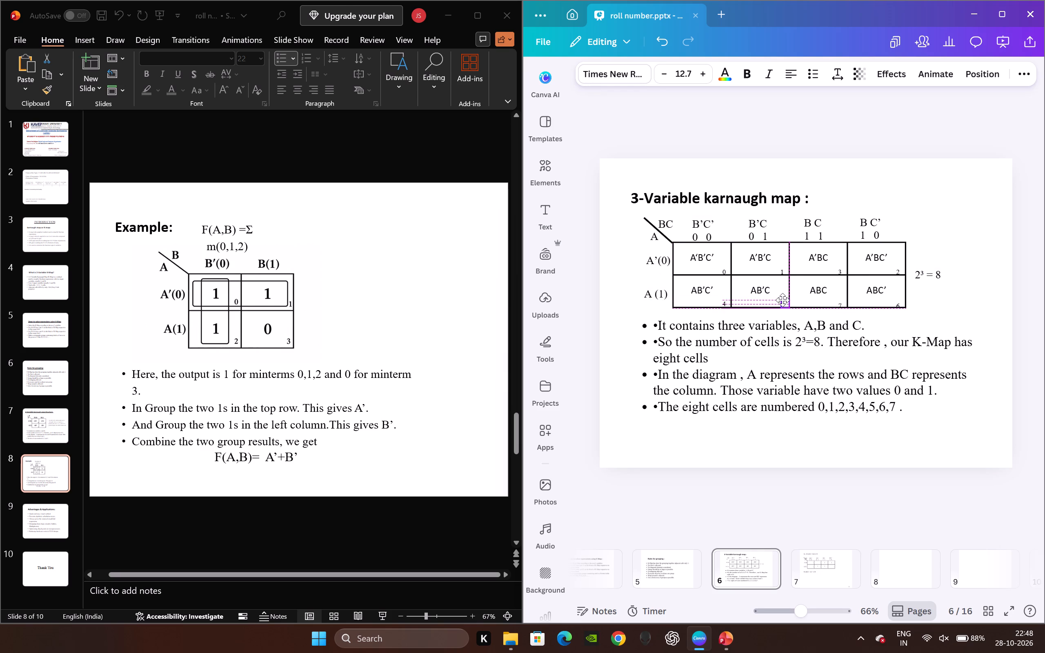
{"action": "left_click", "coordinate": [841, 304]}
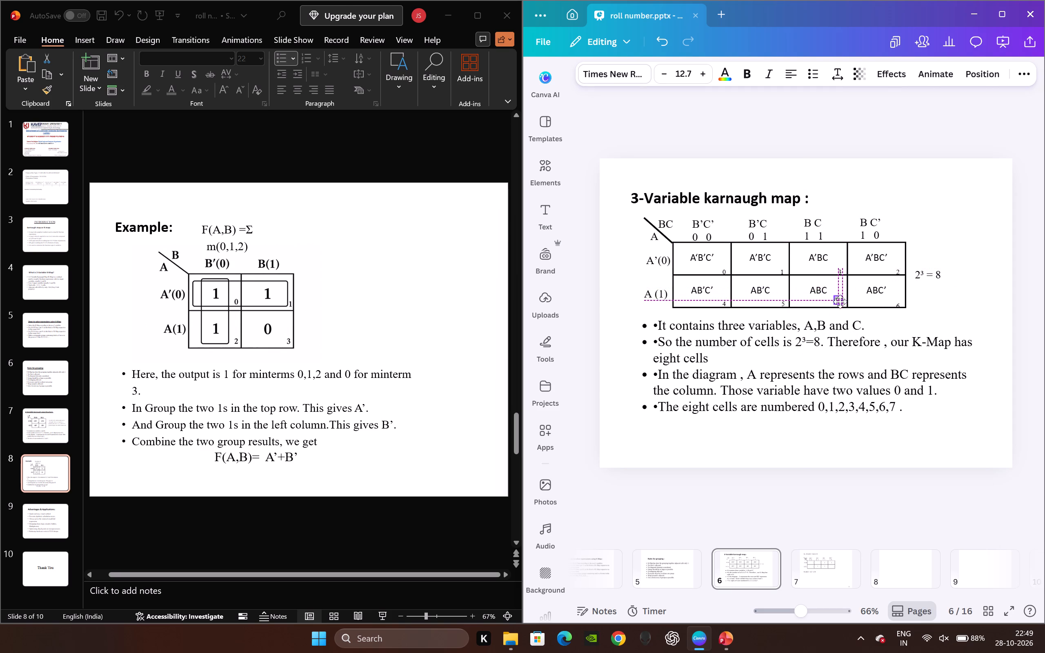
{"action": "left_click", "coordinate": [896, 306]}
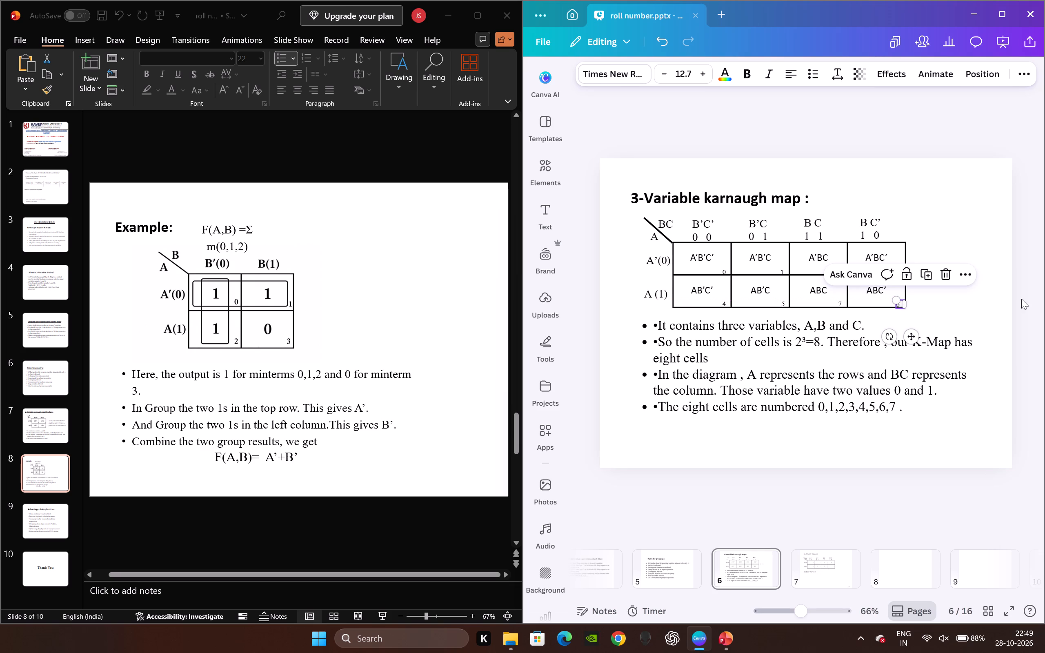
{"action": "left_click", "coordinate": [1036, 299]}
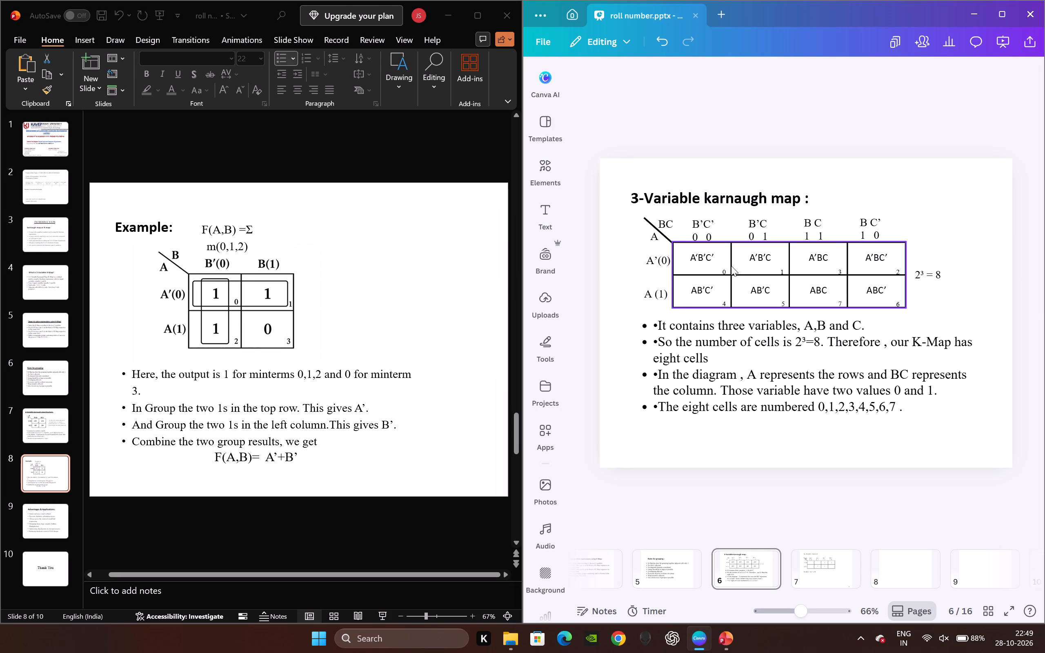
Select the table, labels, cell numbers and 2³ = 8 note of the map and group them again.
{"action": "left_click_drag", "start_coordinate": [617, 212], "coordinate": [948, 323]}
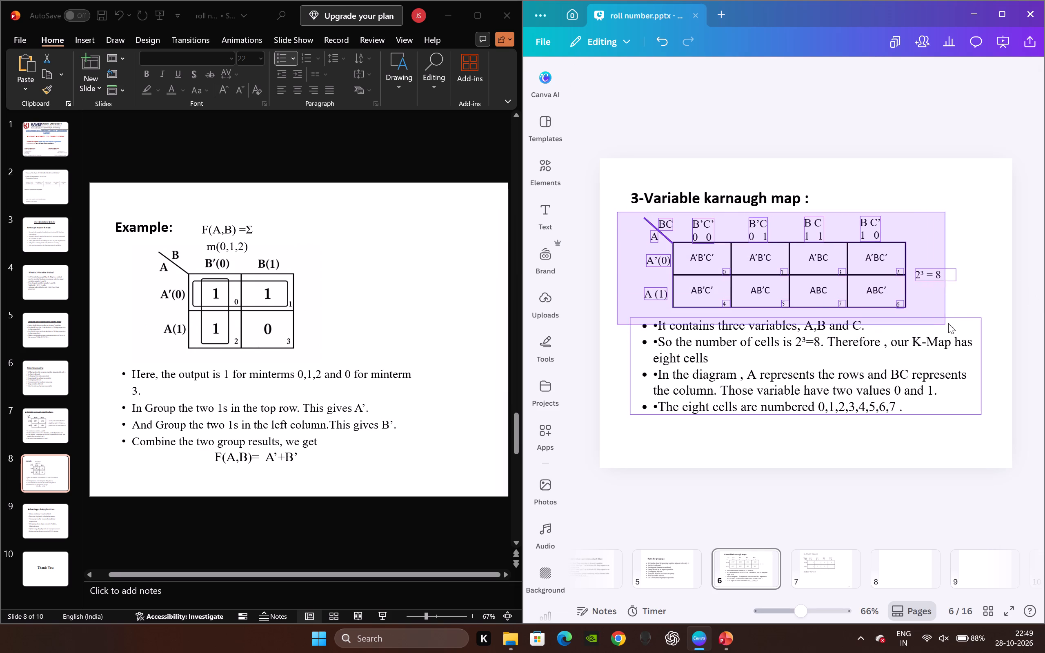
{"action": "left_click_drag", "start_coordinate": [948, 323], "coordinate": [956, 313]}
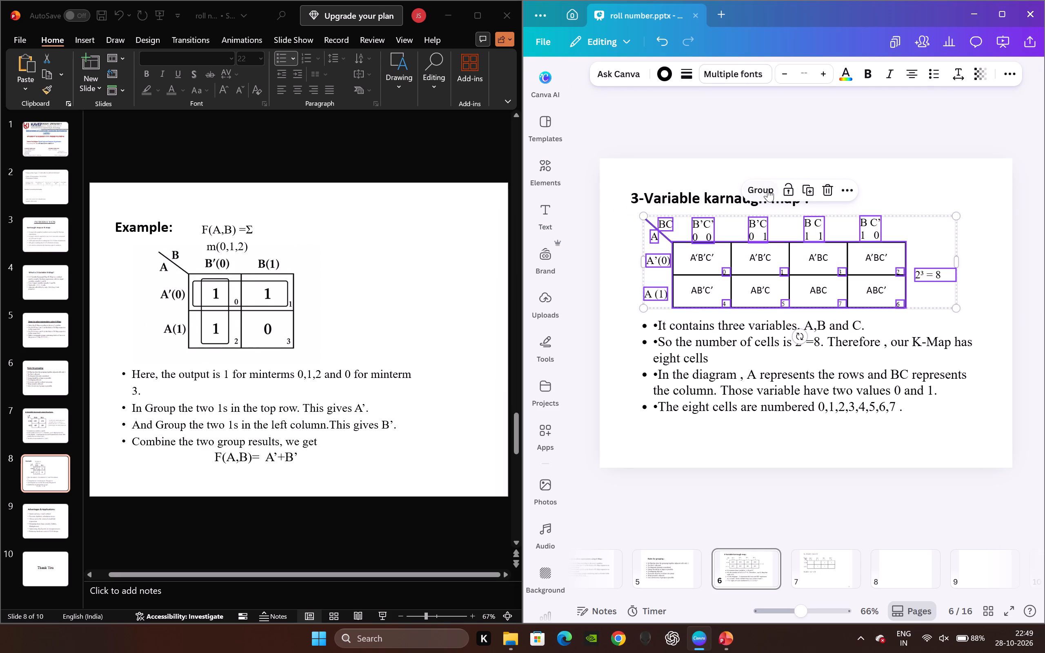
{"action": "left_click", "coordinate": [767, 189]}
{"action": "left_click", "coordinate": [791, 137]}
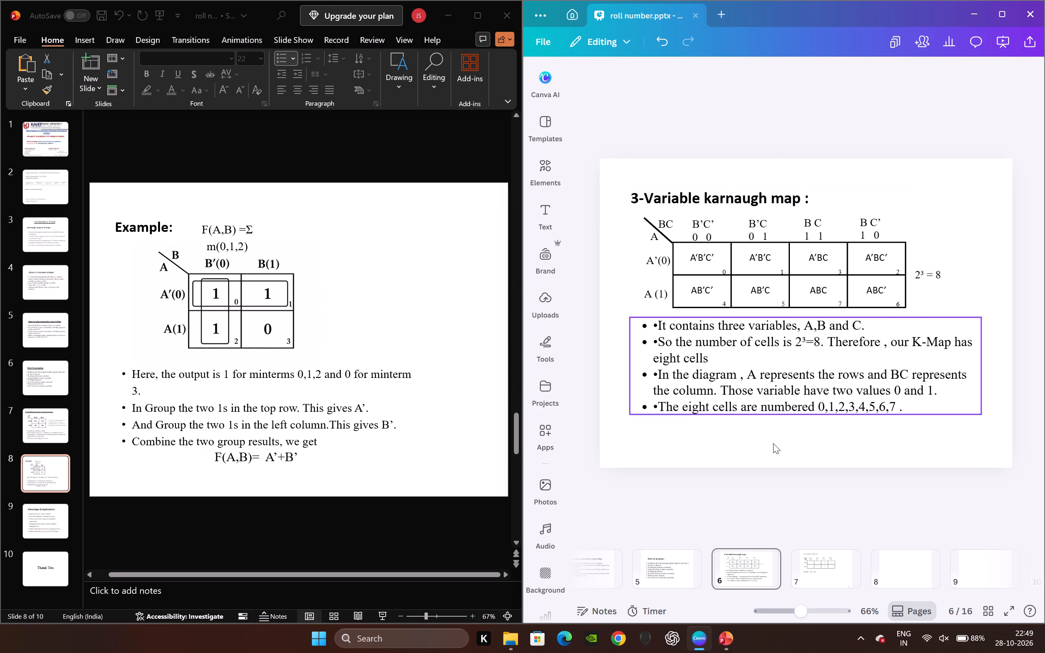
Open page 7 in Canva, then switch to PowerPoint and copy the four explanation bullets below the map on slide 8.
{"action": "left_click", "coordinate": [812, 573]}
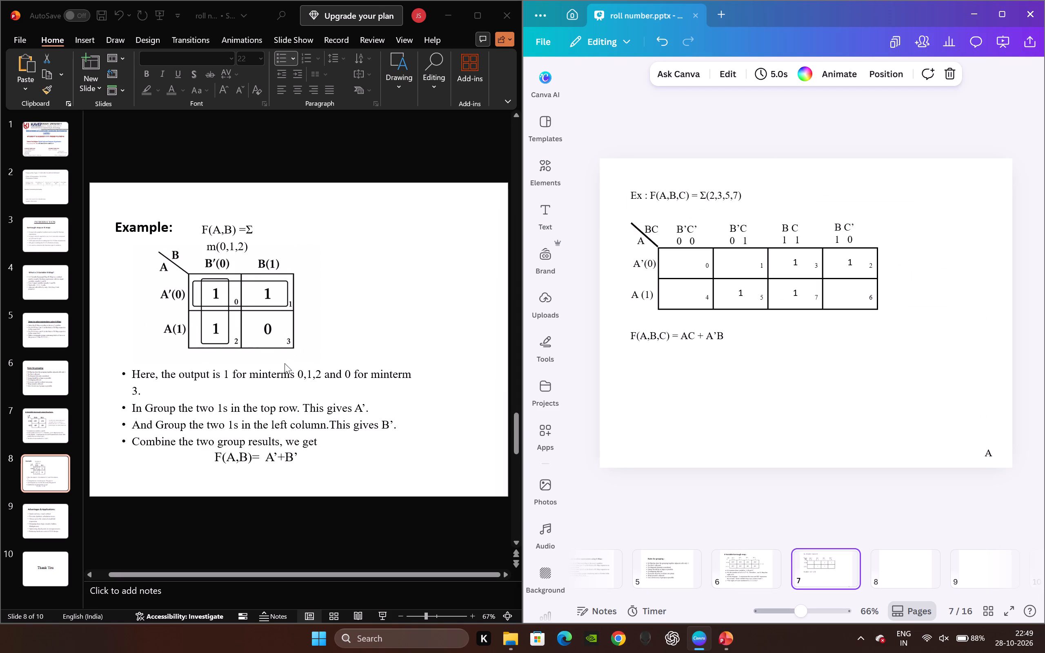
{"action": "double_click", "coordinate": [145, 375]}
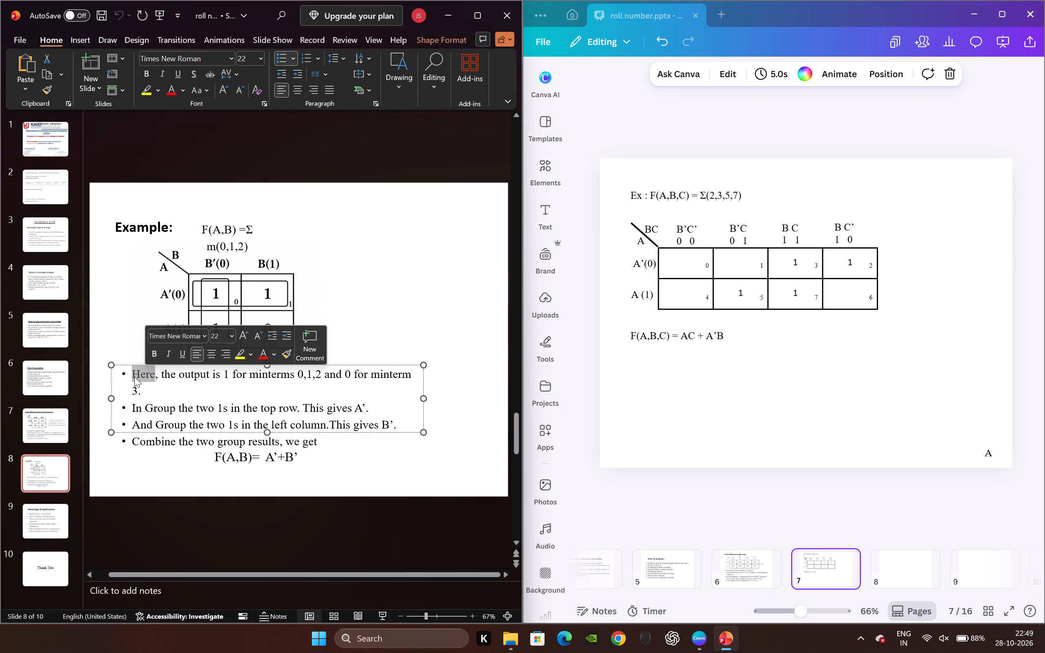
{"action": "left_click", "coordinate": [133, 375]}
{"action": "left_click_drag", "start_coordinate": [131, 372], "coordinate": [196, 408]}
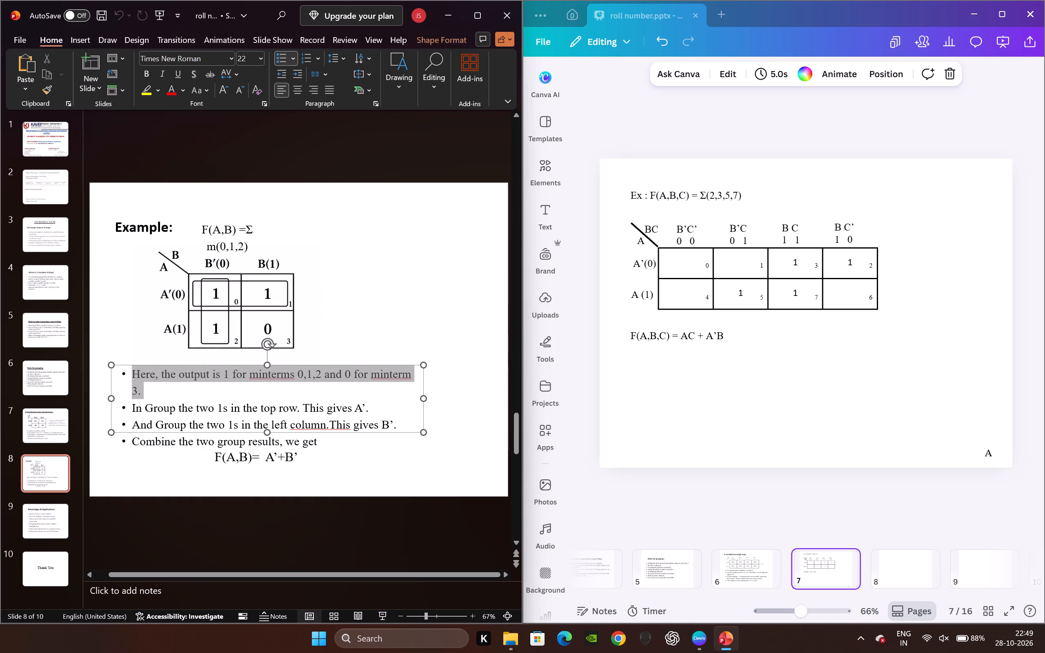
{"action": "left_click_drag", "start_coordinate": [196, 408], "coordinate": [391, 426]}
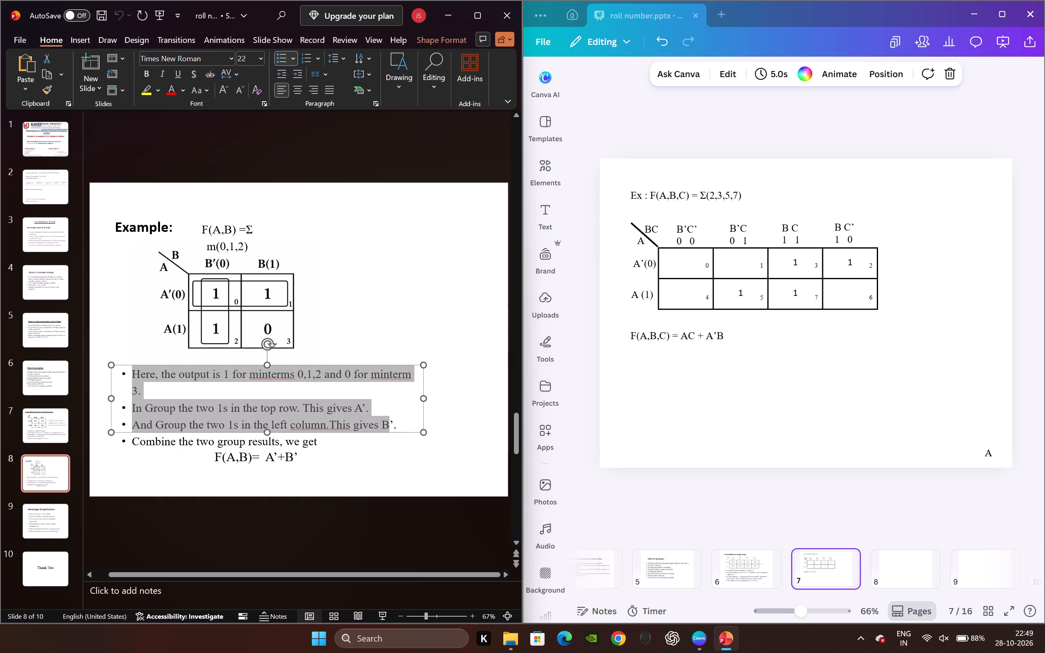
{"action": "left_click_drag", "start_coordinate": [391, 426], "coordinate": [385, 437]}
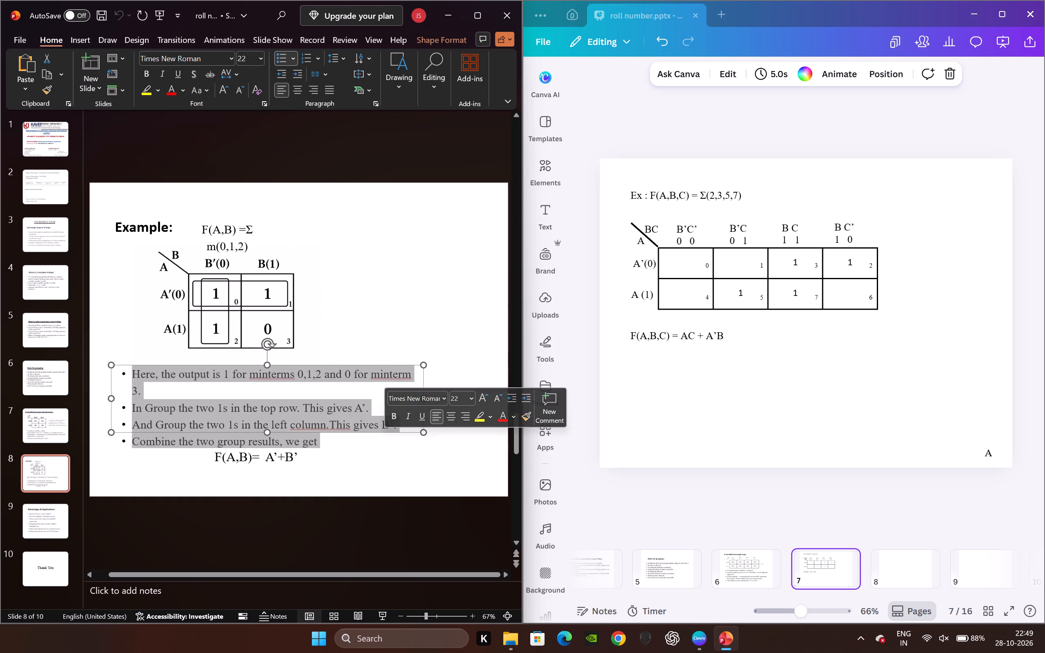
{"action": "key", "text": "ctrl+c"}
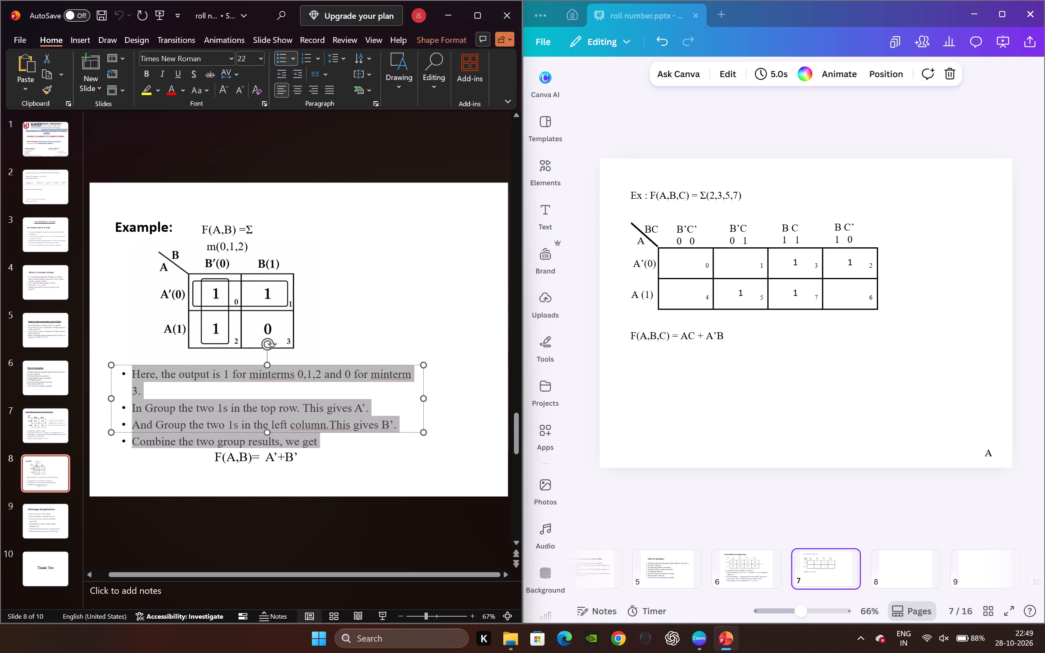
Back on Canva page 6, delete the duplicate bullet character at the start of each of the four list items.
{"action": "left_click", "coordinate": [738, 120]}
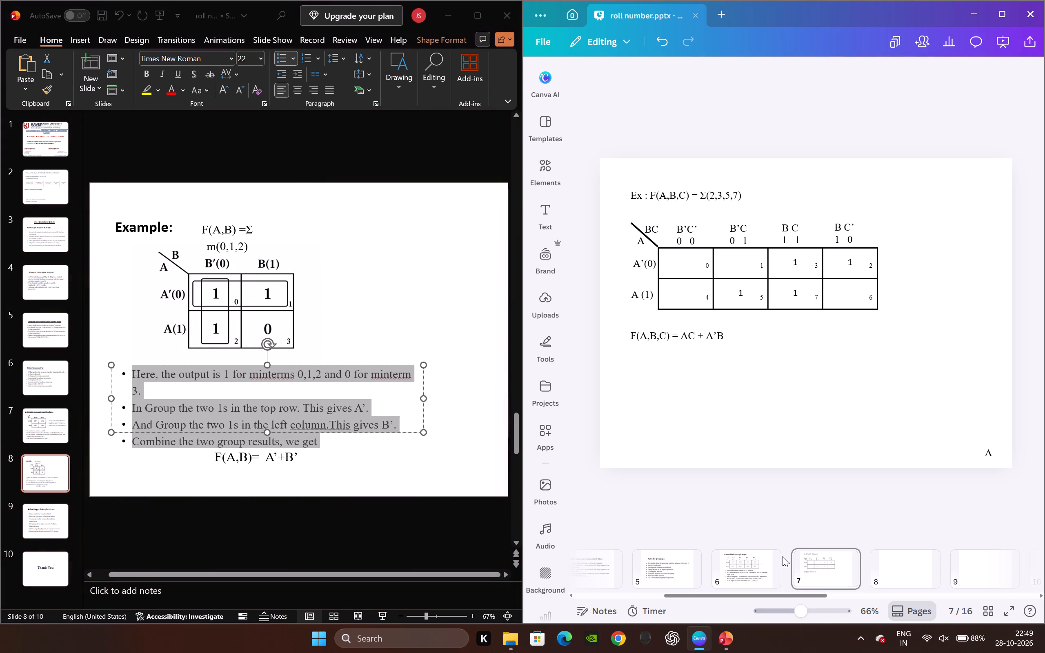
{"action": "left_click", "coordinate": [767, 564]}
{"action": "left_click", "coordinate": [723, 398]}
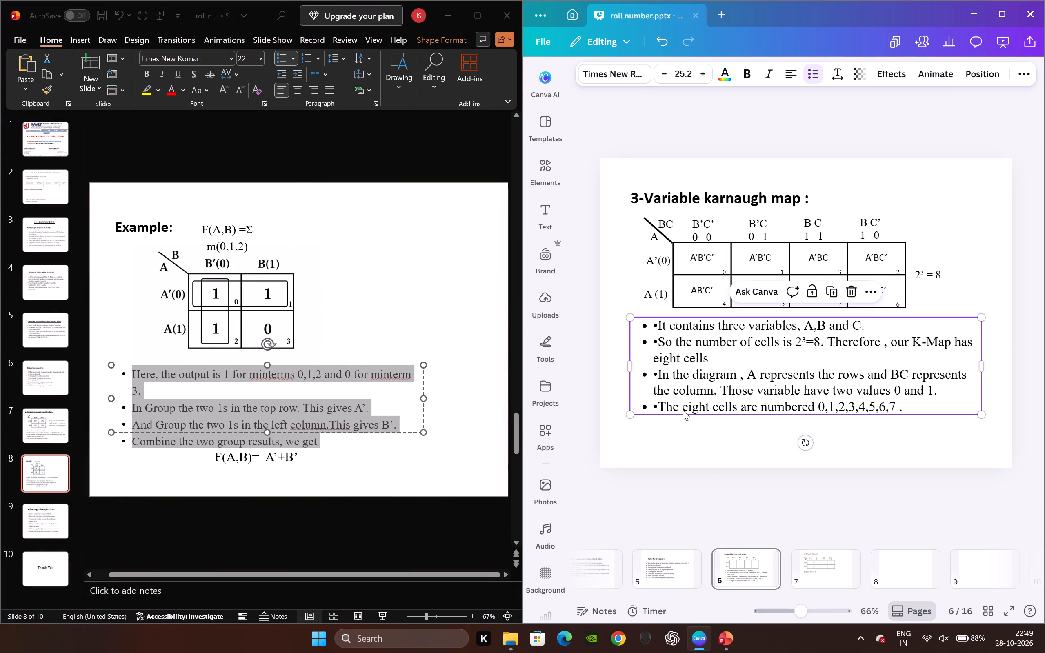
{"action": "left_click", "coordinate": [654, 406]}
{"action": "left_click", "coordinate": [657, 407]}
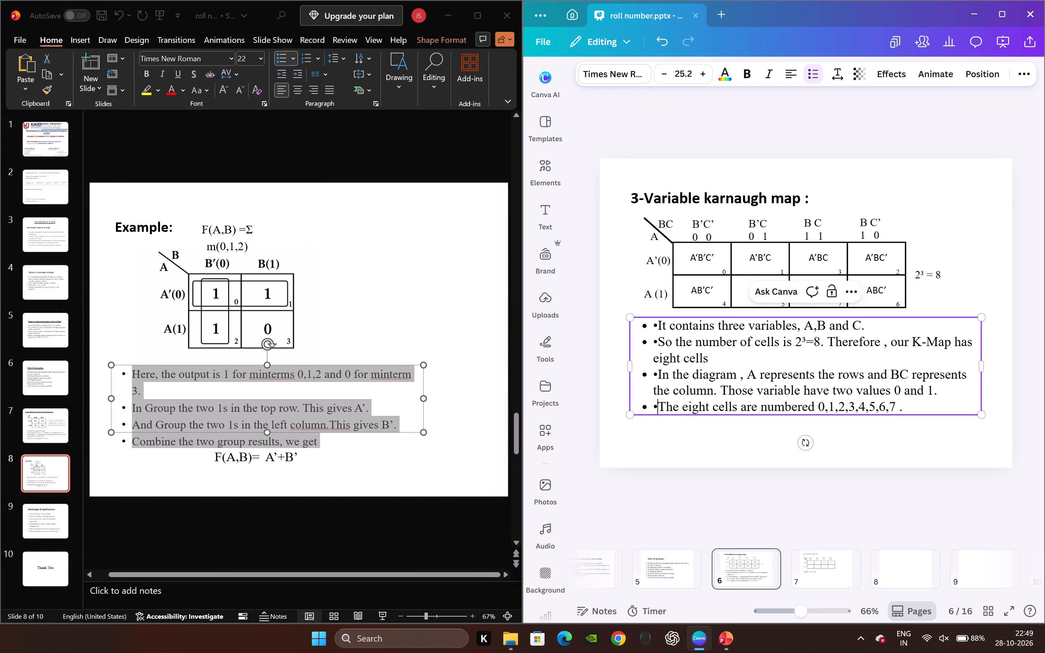
{"action": "key", "text": "BackSpace"}
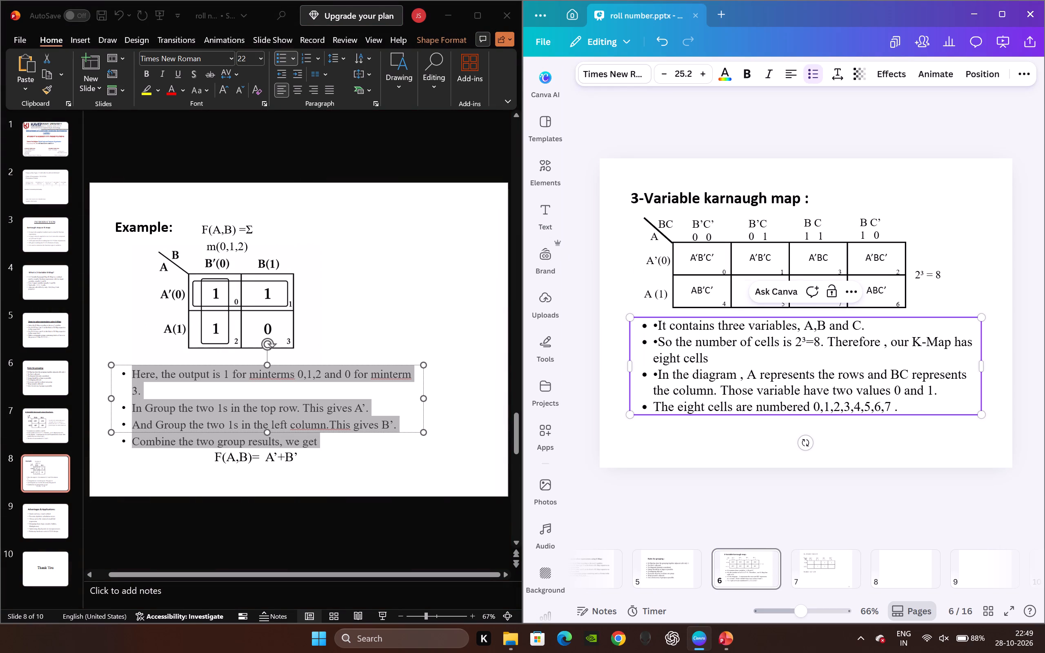
{"action": "key", "text": "Up"}
{"action": "key", "text": "Up"}
{"action": "key", "text": "Right"}
{"action": "key", "text": "BackSpace"}
{"action": "key", "text": "Up"}
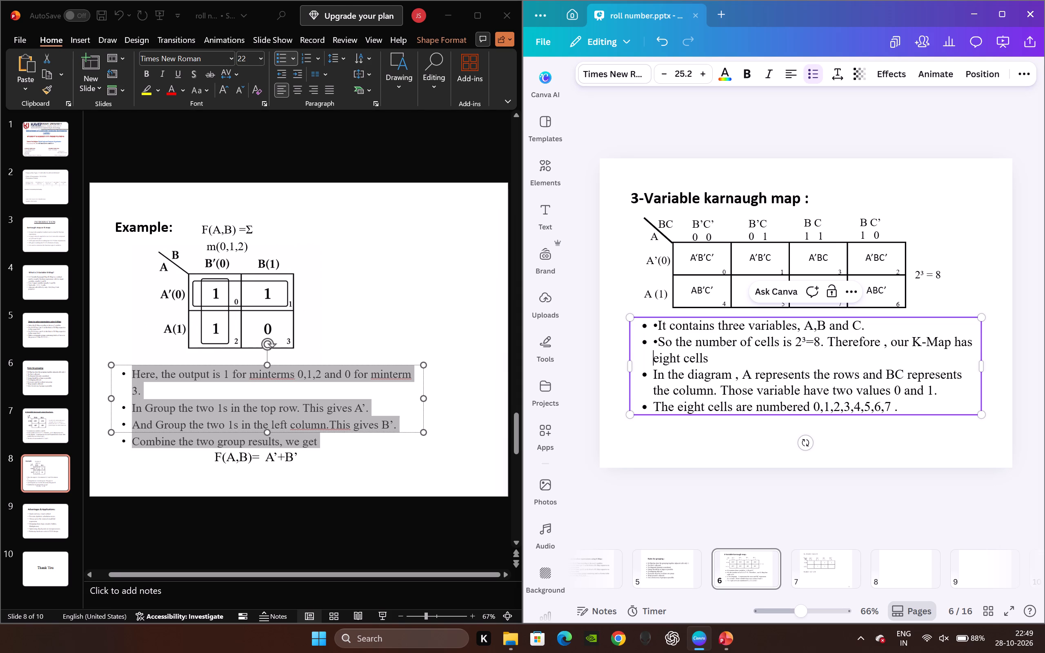
{"action": "key", "text": "Up"}
{"action": "key", "text": "Right"}
{"action": "key", "text": "BackSpace"}
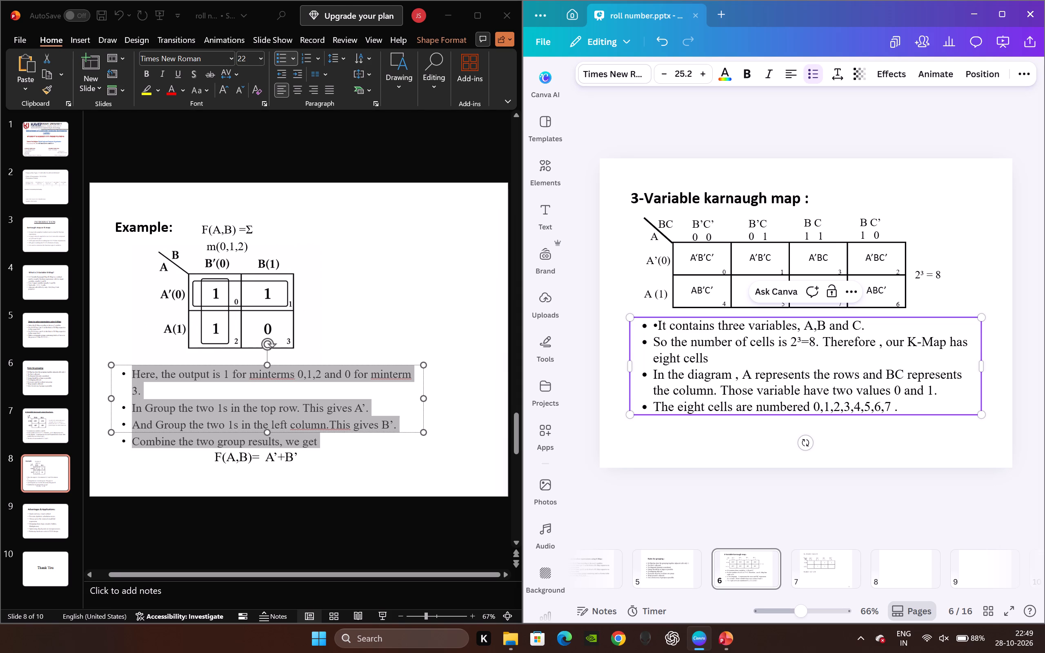
{"action": "key", "text": "Up"}
{"action": "key", "text": "Right"}
{"action": "key", "text": "BackSpace"}
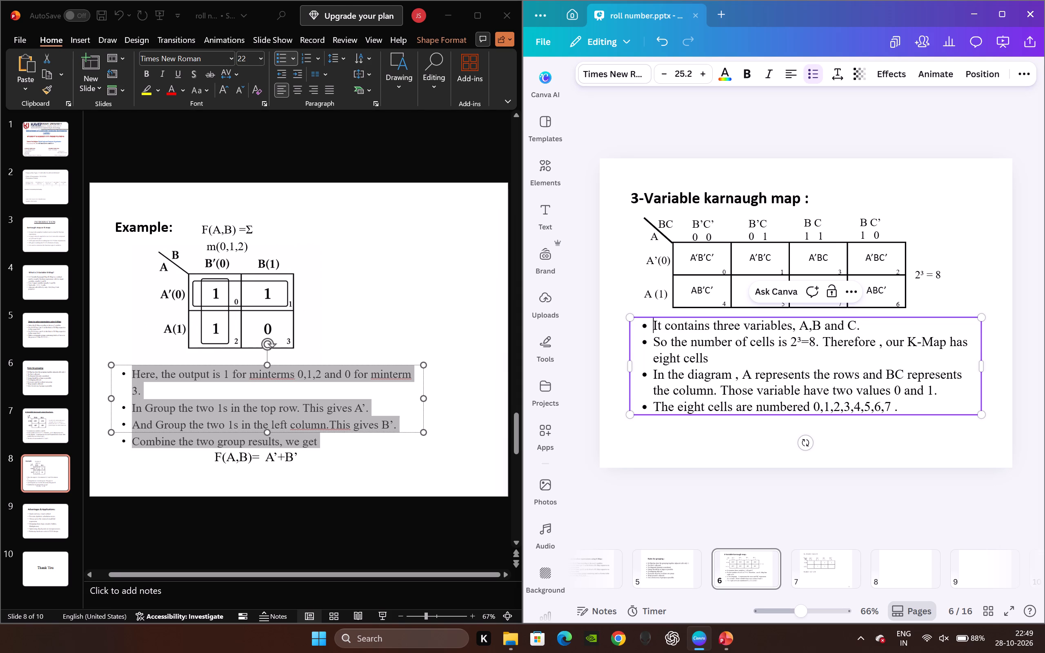
{"action": "left_click", "coordinate": [925, 133]}
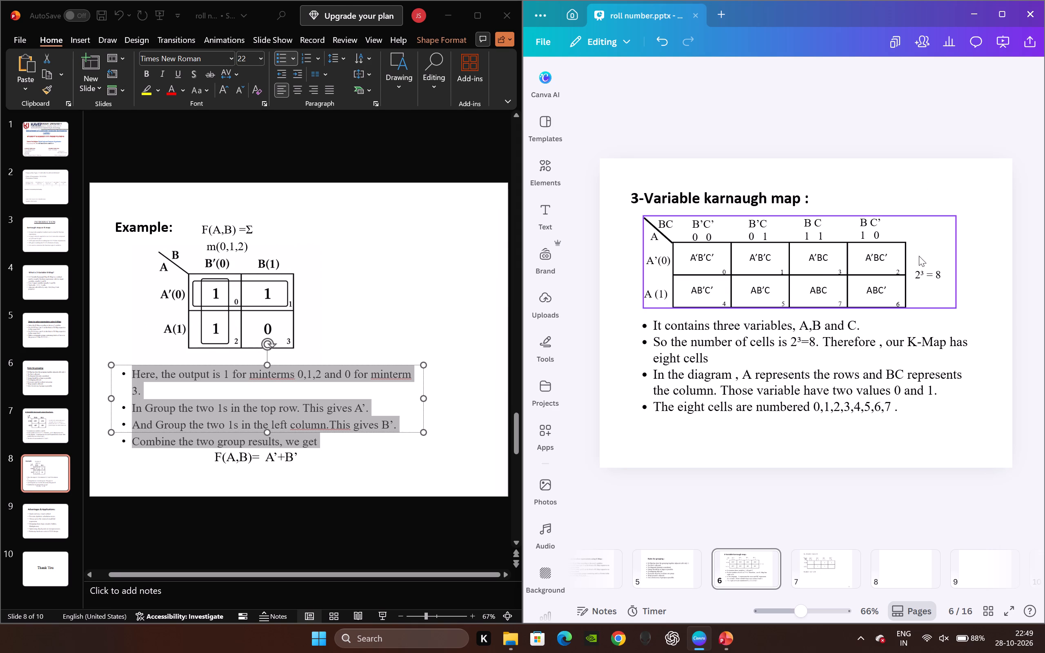
Duplicate the bullet list on page 6 and move the copy onto page 7.
{"action": "left_click", "coordinate": [911, 372]}
{"action": "left_click", "coordinate": [826, 289]}
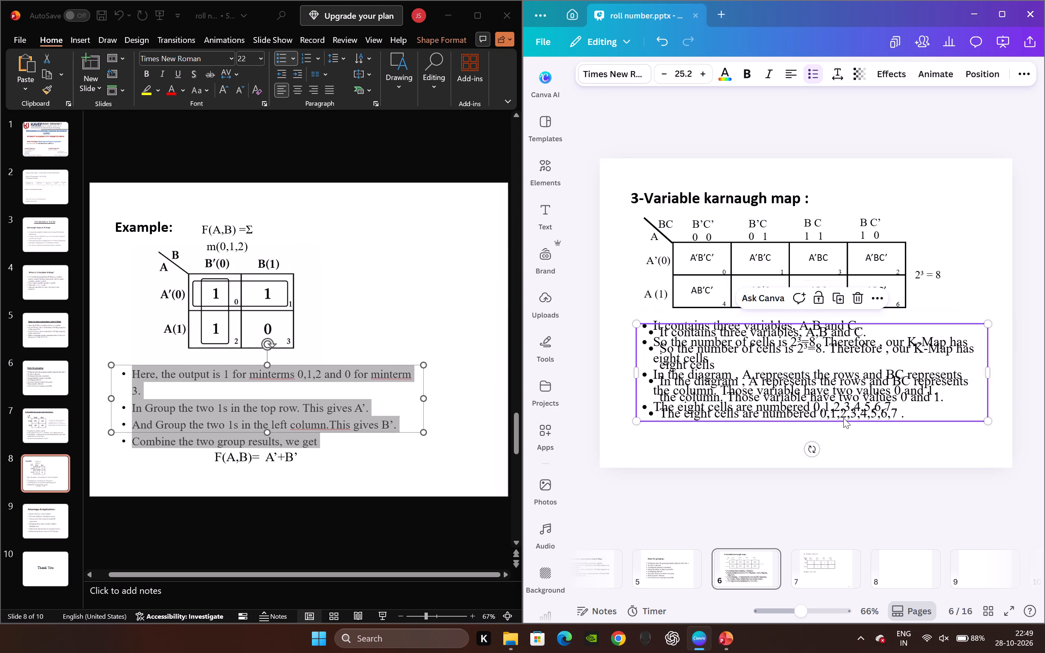
{"action": "left_click_drag", "start_coordinate": [849, 390], "coordinate": [825, 575]}
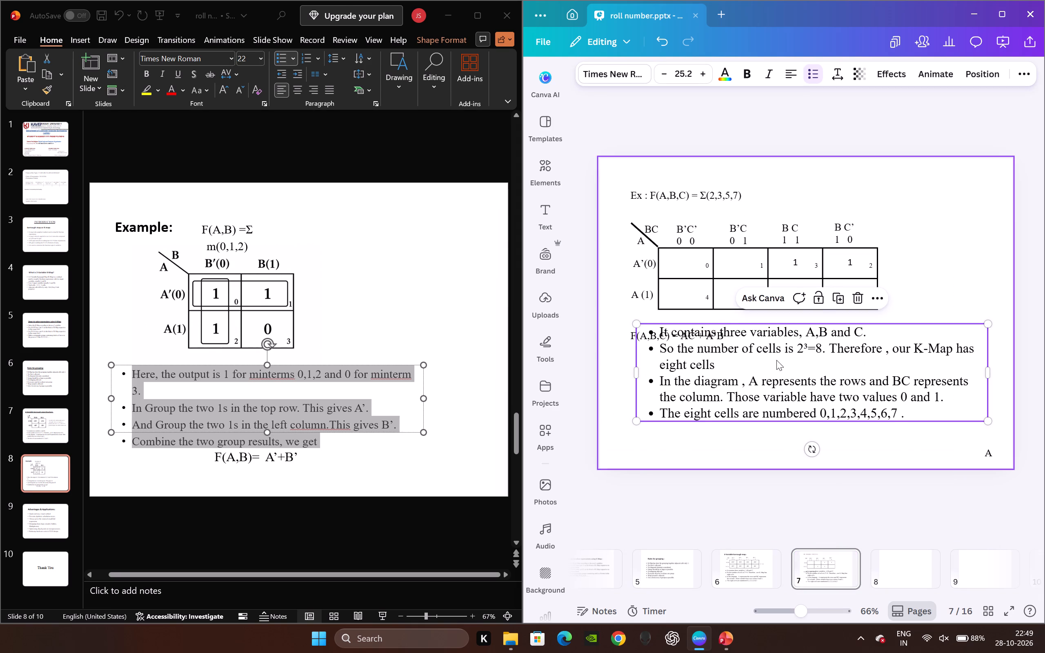
On page 7, place the F(A,B,C) = AC + A’B result near the page bottom and the bullet list directly under the map.
{"action": "left_click_drag", "start_coordinate": [776, 362], "coordinate": [759, 386]}
{"action": "left_click_drag", "start_coordinate": [680, 331], "coordinate": [709, 356]}
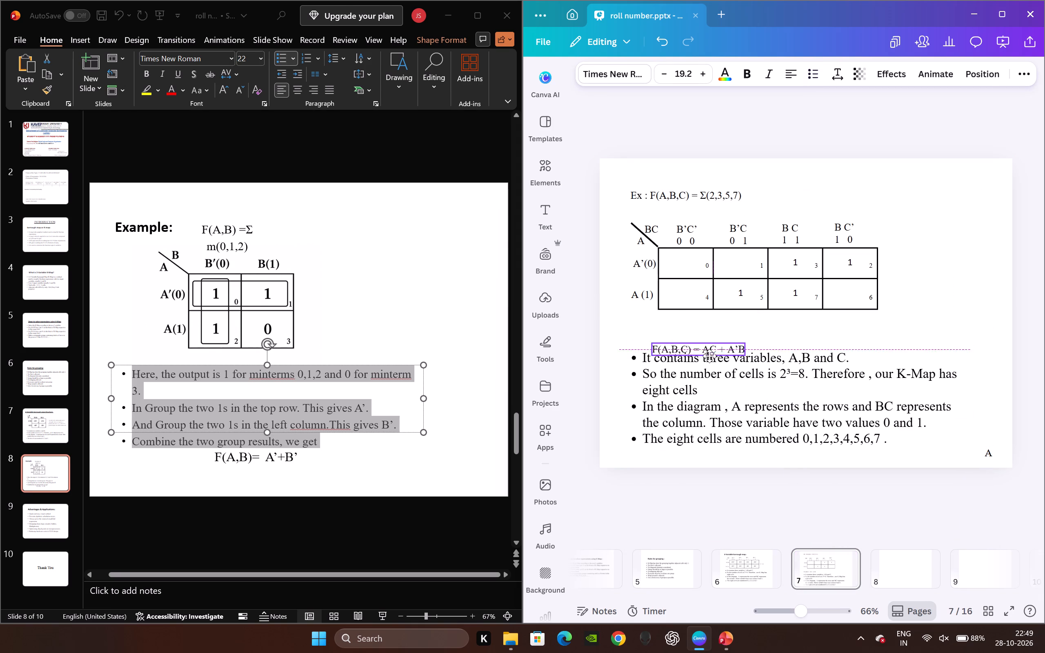
{"action": "left_click_drag", "start_coordinate": [709, 356], "coordinate": [736, 453]}
{"action": "left_click_drag", "start_coordinate": [762, 381], "coordinate": [765, 354]}
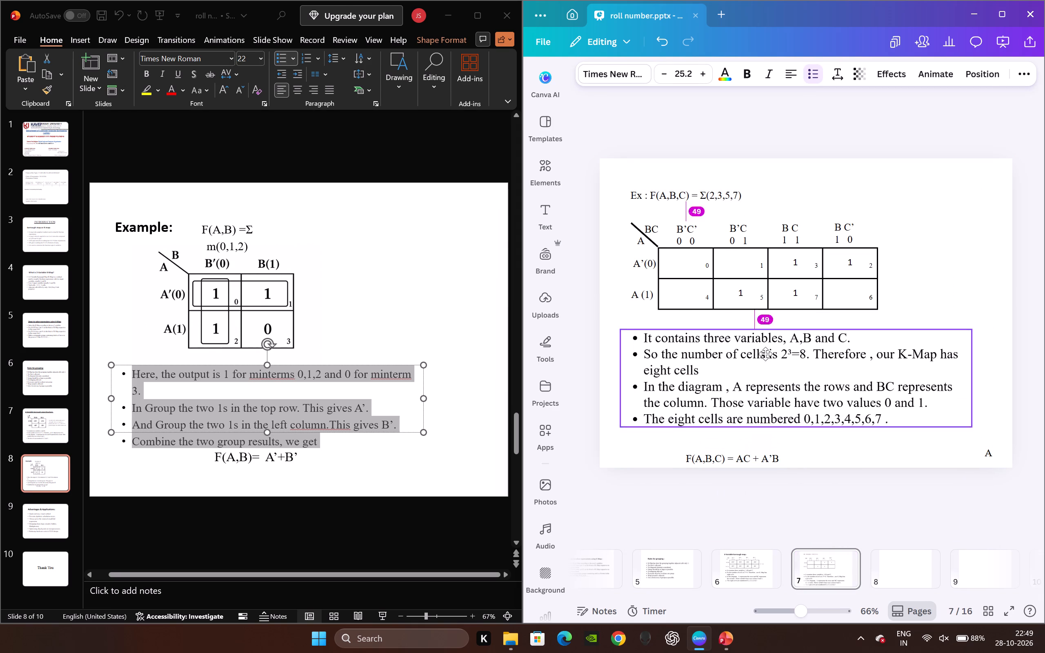
{"action": "left_click_drag", "start_coordinate": [765, 354], "coordinate": [758, 347]}
Replace the text of the bullet list on page 7 with the explanation bullets copied from PowerPoint.
{"action": "double_click", "coordinate": [749, 352]}
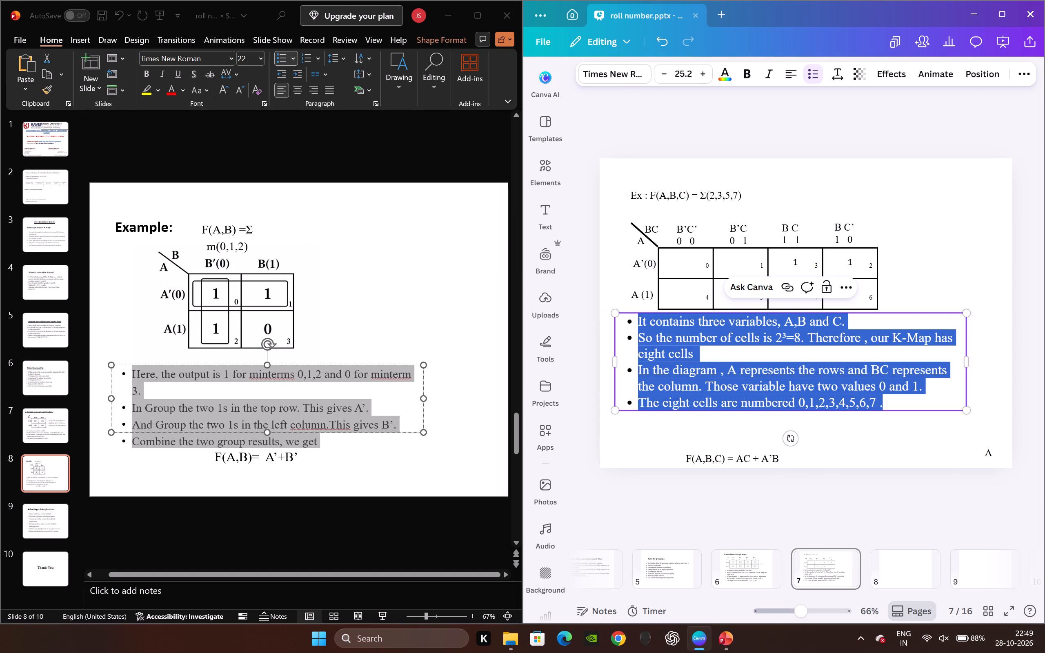
{"action": "key", "text": "ctrl+v"}
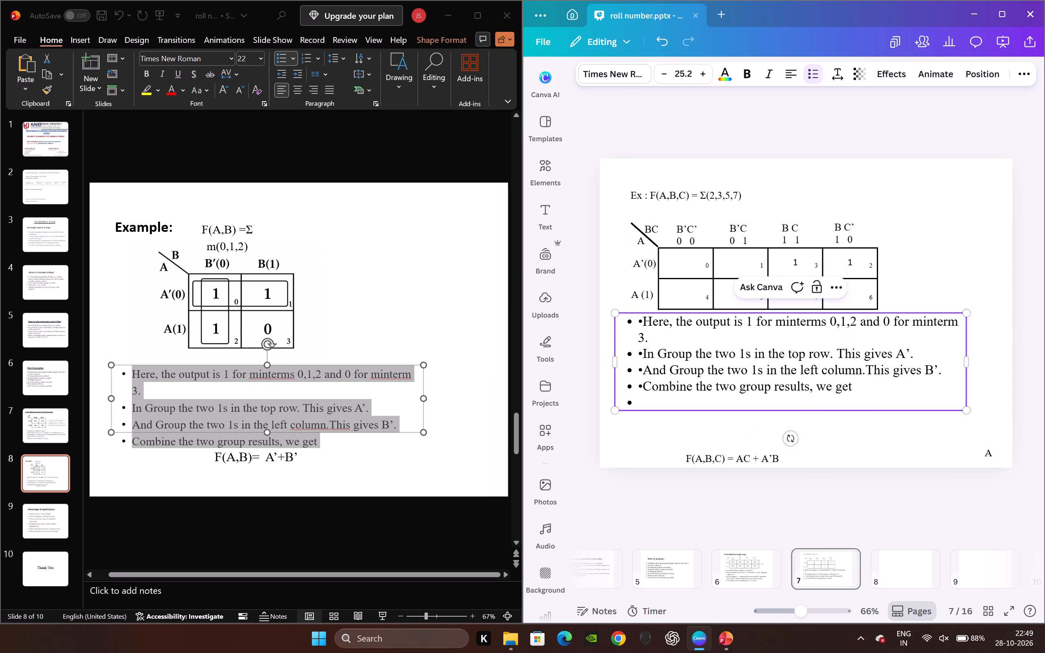
On page 7, delete the duplicate bullet character at the start of each of the four explanation items.
{"action": "left_click", "coordinate": [642, 322]}
{"action": "key", "text": "BackSpace"}
{"action": "key", "text": "Down"}
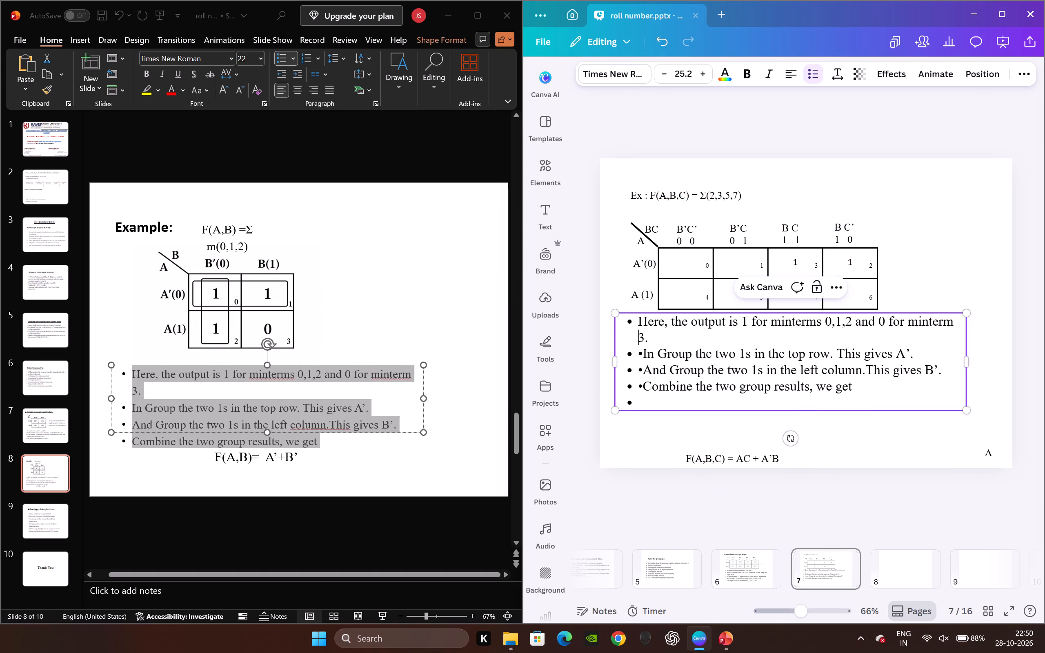
{"action": "key", "text": "Down"}
{"action": "key", "text": "Right"}
{"action": "key", "text": "BackSpace"}
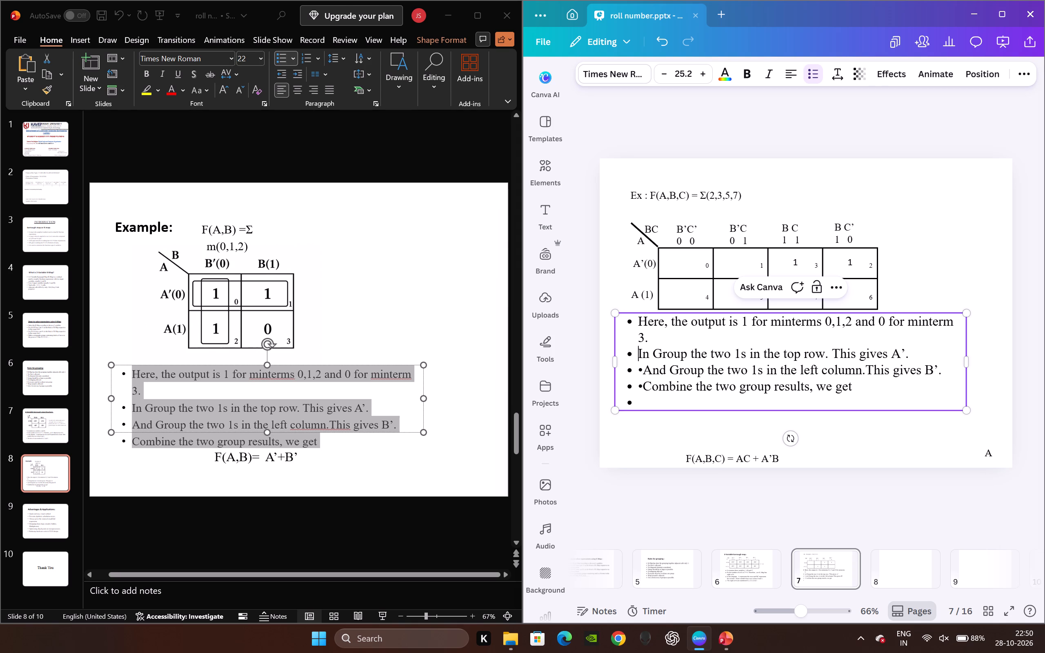
{"action": "key", "text": "Down"}
{"action": "key", "text": "Right"}
{"action": "key", "text": "BackSpace"}
{"action": "key", "text": "Down"}
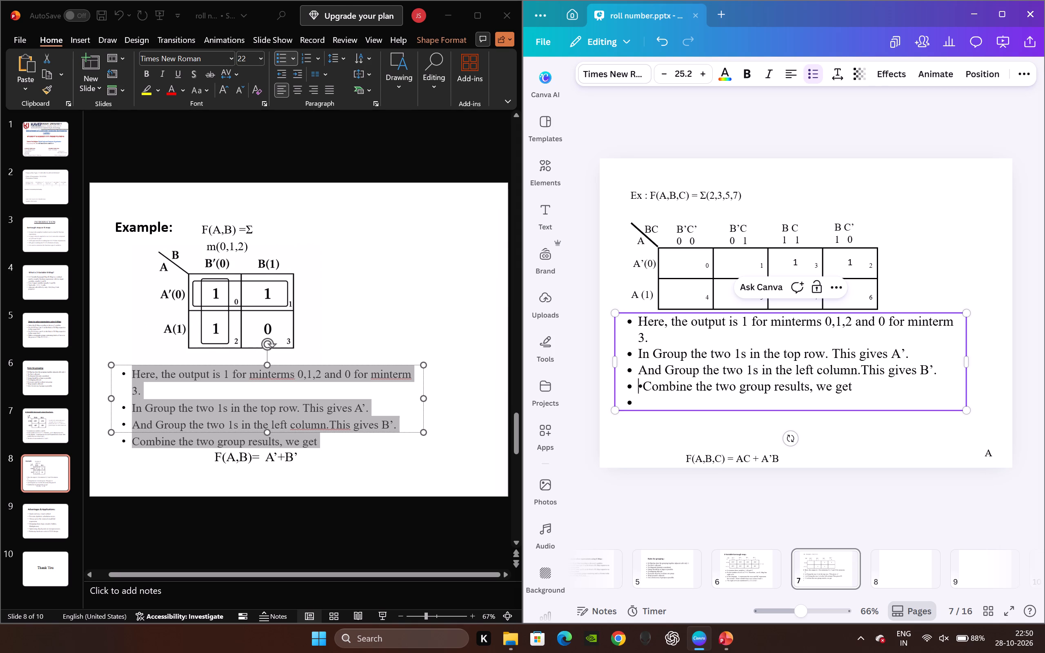
{"action": "key", "text": "Right"}
{"action": "key", "text": "BackSpace"}
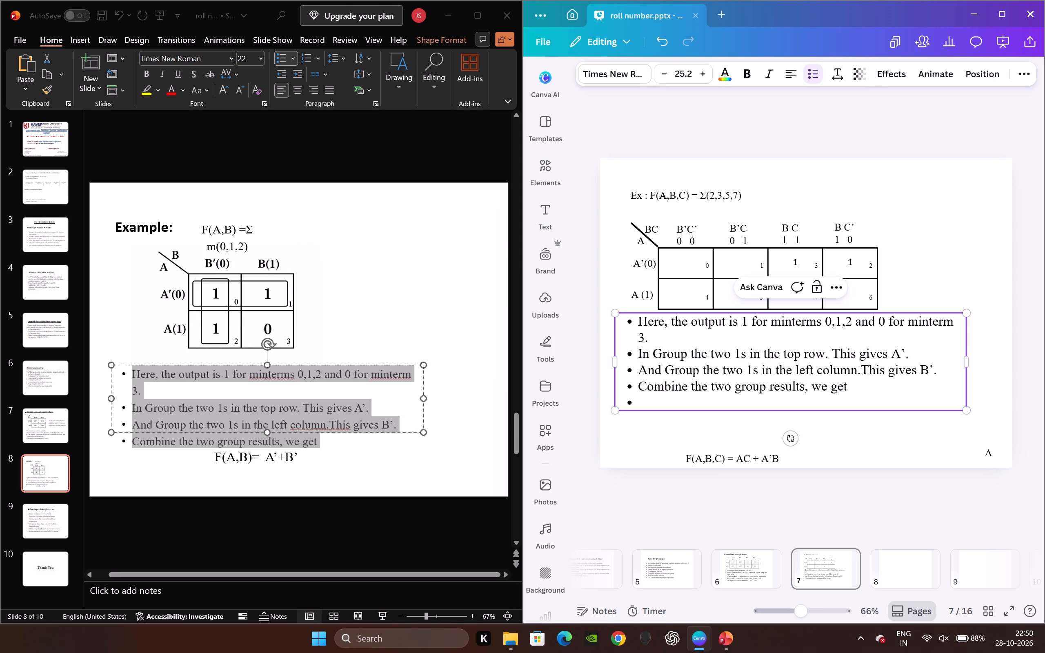
Remove the empty last item from the explanation list on page 7.
{"action": "left_click", "coordinate": [687, 399]}
{"action": "key", "text": "BackSpace"}
{"action": "key", "text": "BackSpace"}
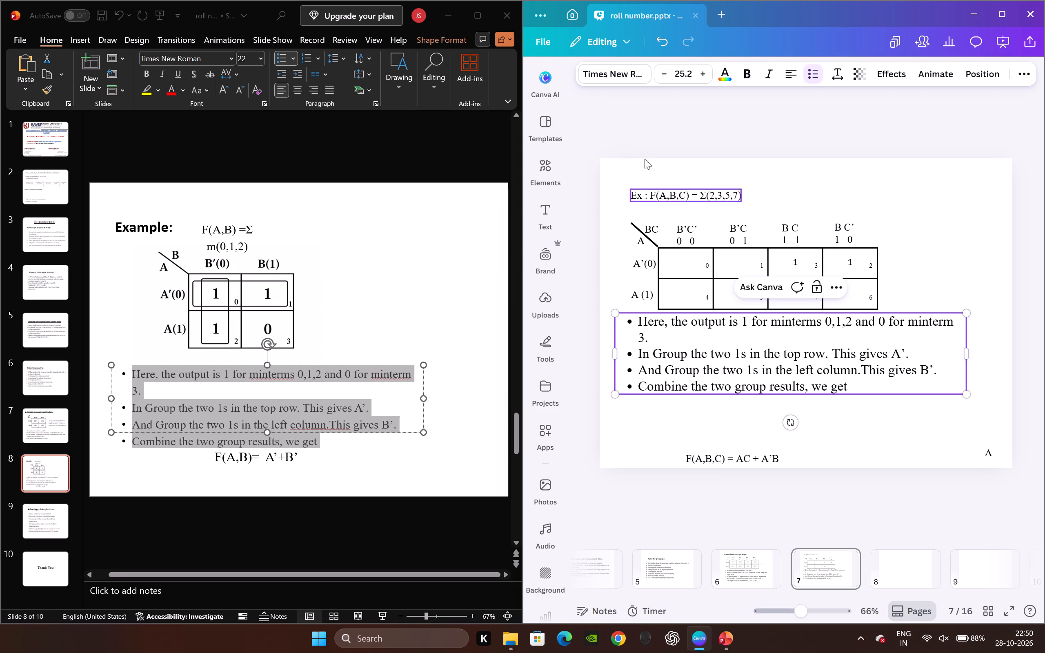
{"action": "left_click", "coordinate": [715, 104]}
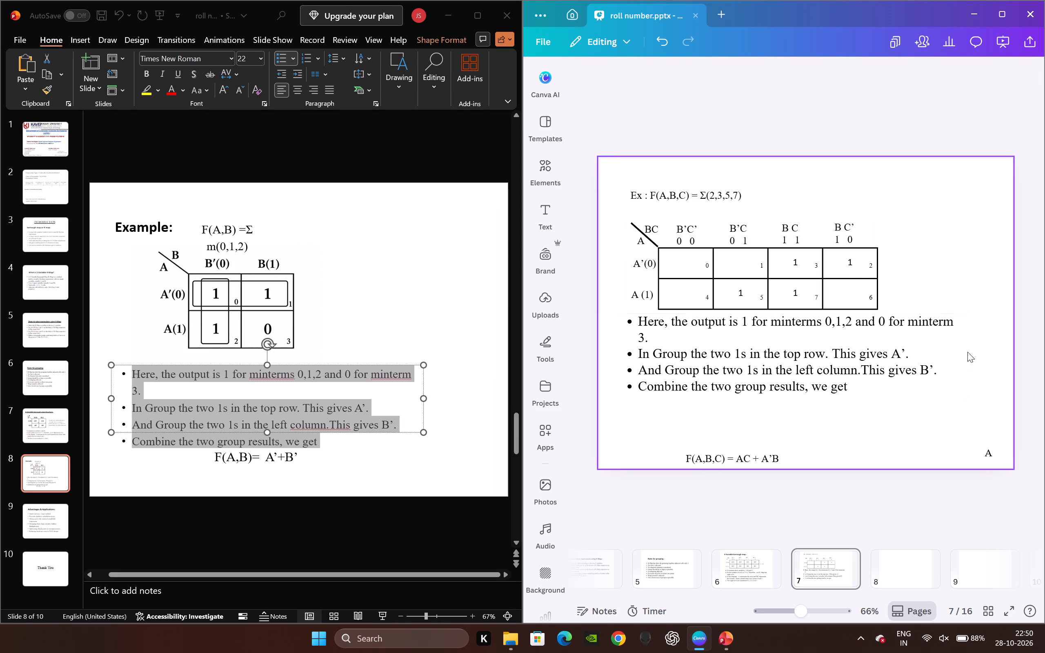
Widen the explanation list until its first item fits on one line, and move it slightly lower beneath the map.
{"action": "left_click", "coordinate": [951, 348]}
{"action": "left_click", "coordinate": [965, 352]}
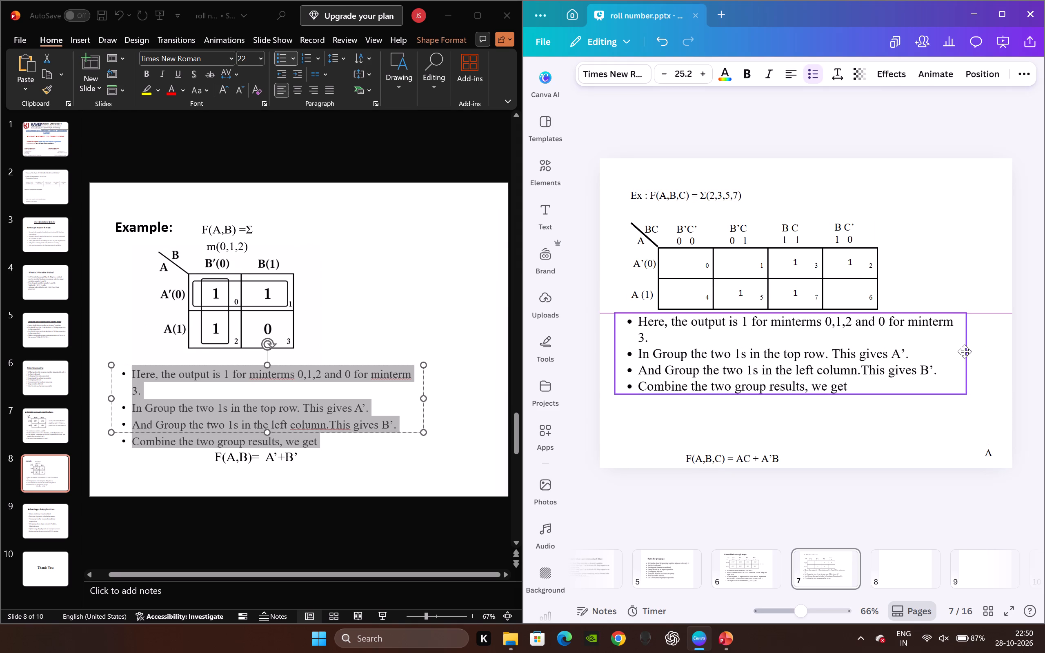
{"action": "left_click_drag", "start_coordinate": [969, 351], "coordinate": [1010, 360]}
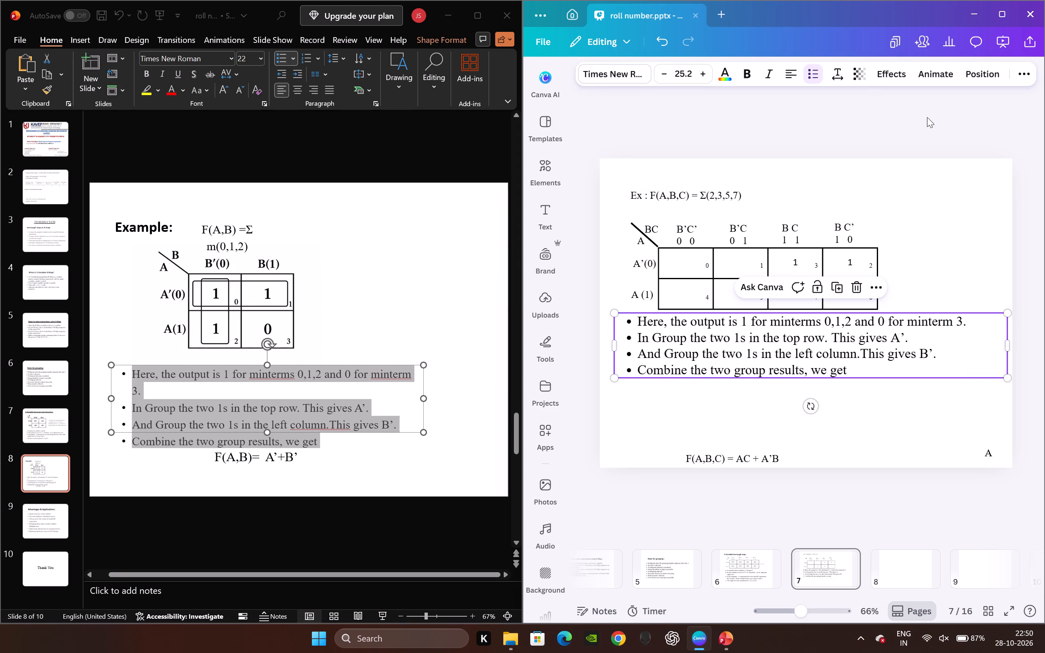
{"action": "left_click", "coordinate": [922, 114]}
{"action": "left_click_drag", "start_coordinate": [849, 343], "coordinate": [848, 364]}
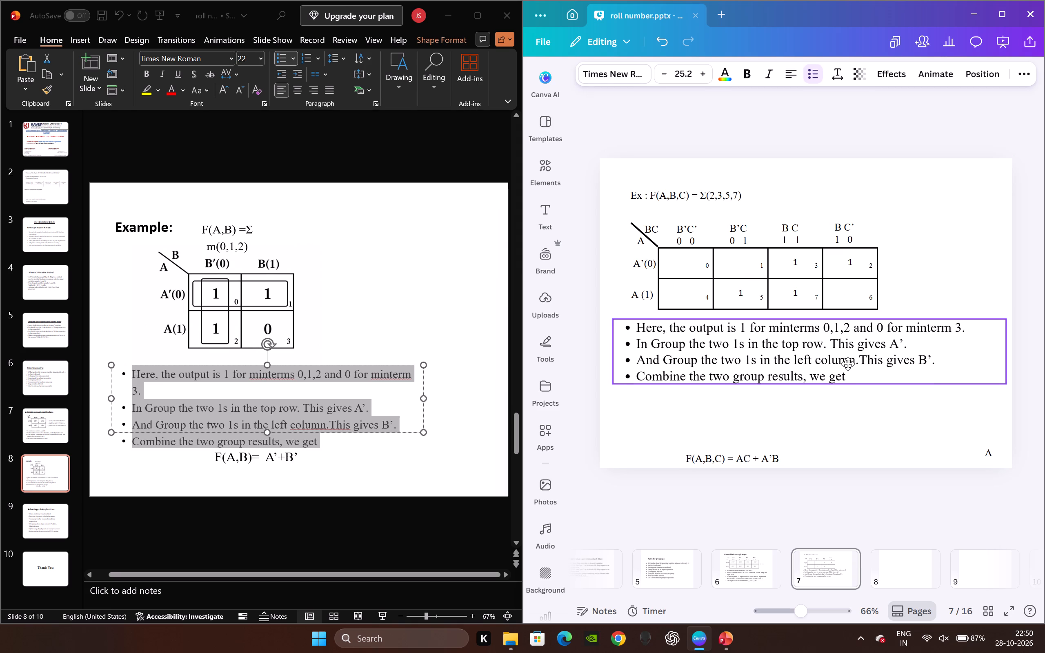
{"action": "left_click_drag", "start_coordinate": [848, 364], "coordinate": [849, 360]}
{"action": "left_click", "coordinate": [832, 133]}
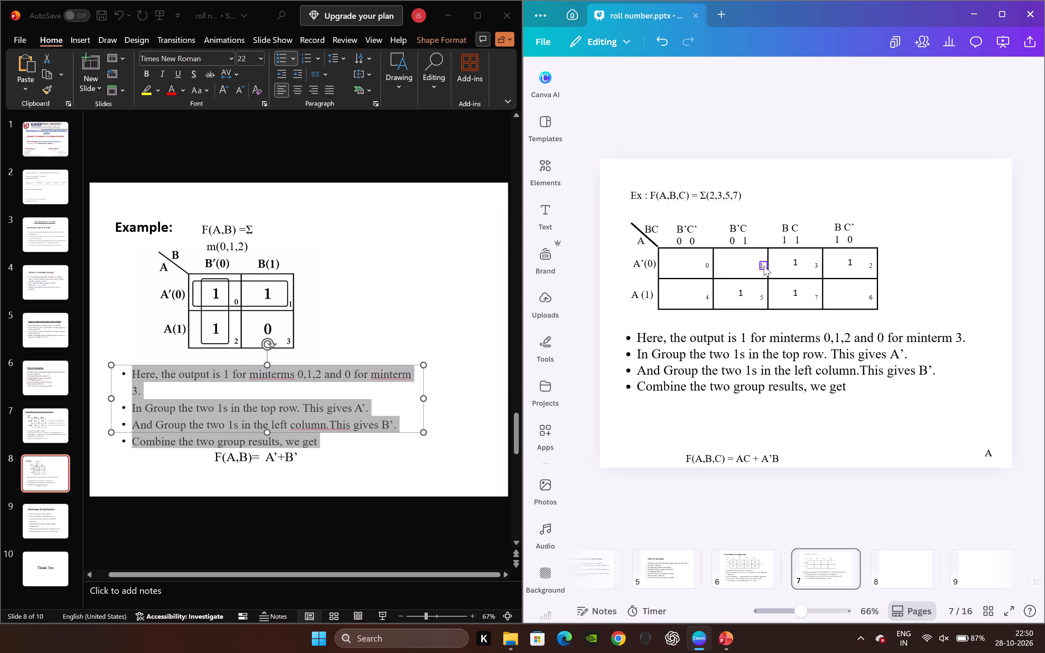
Move the cell numbers 0, 1, 3 and 2 down into the bottom right corners of the map's A’(0) row.
{"action": "left_click_drag", "start_coordinate": [764, 266], "coordinate": [763, 274]}
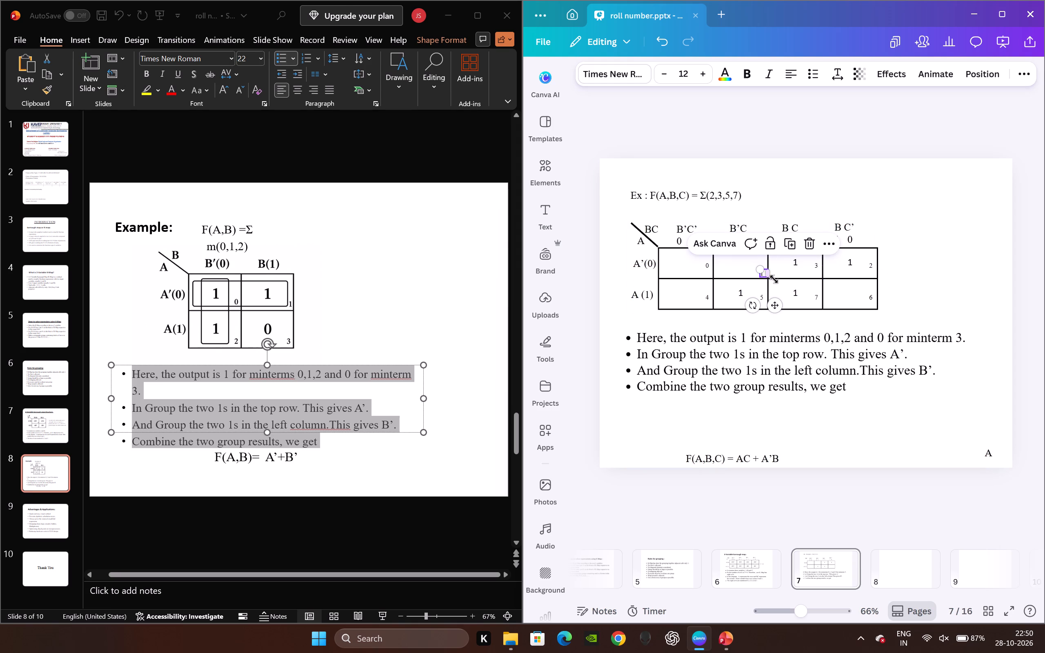
{"action": "left_click_drag", "start_coordinate": [711, 264], "coordinate": [712, 273]}
{"action": "left_click_drag", "start_coordinate": [816, 265], "coordinate": [818, 275]}
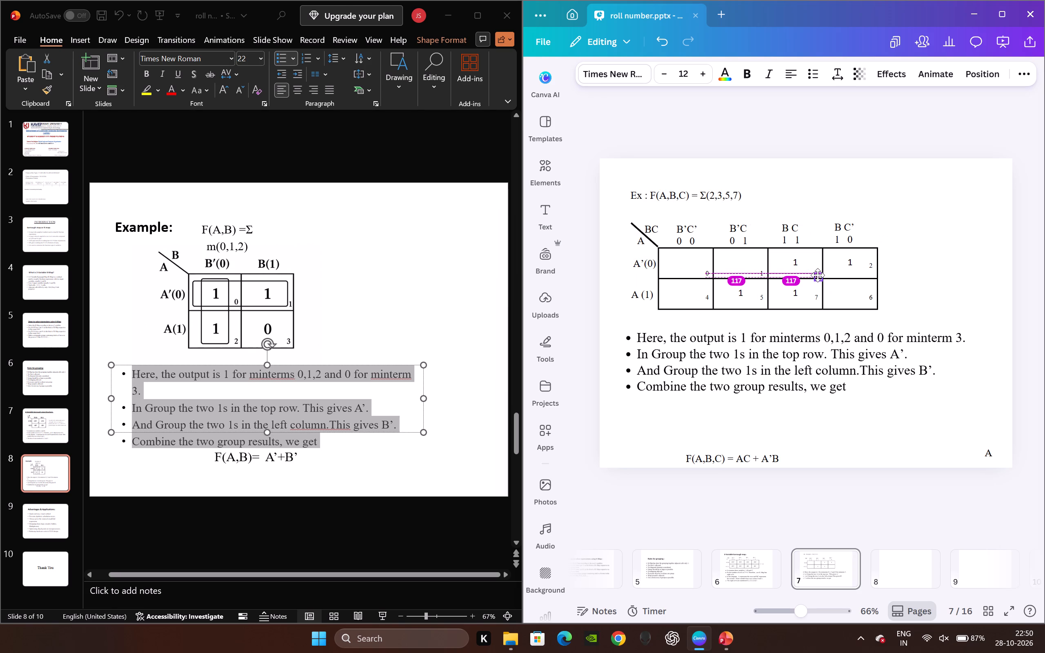
{"action": "left_click_drag", "start_coordinate": [818, 275], "coordinate": [818, 274]}
{"action": "left_click_drag", "start_coordinate": [871, 267], "coordinate": [871, 275]}
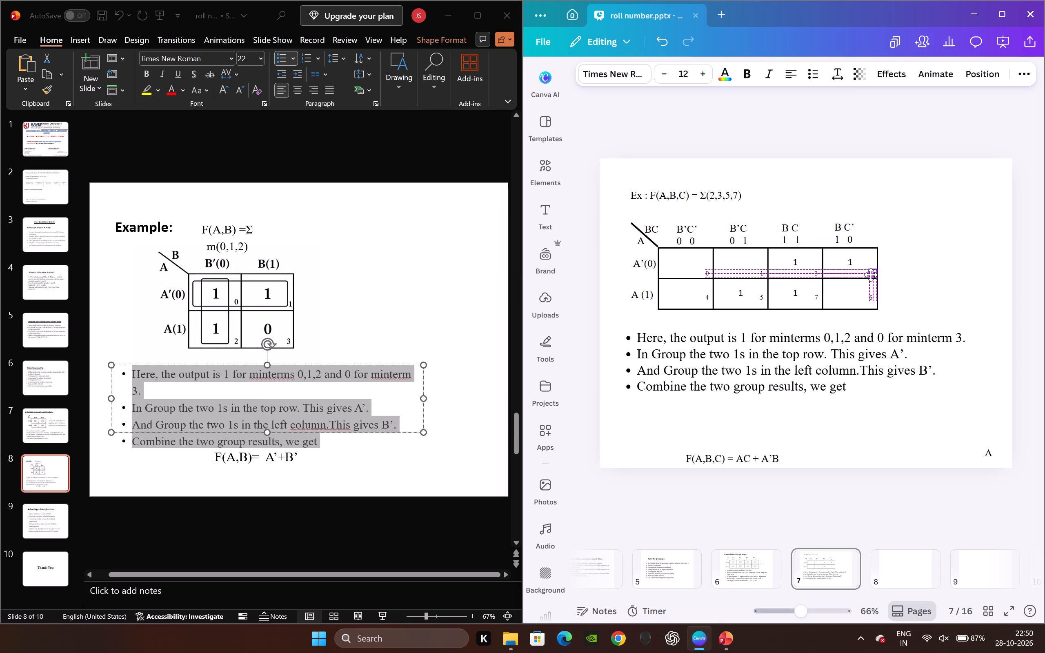
{"action": "left_click_drag", "start_coordinate": [871, 275], "coordinate": [870, 276]}
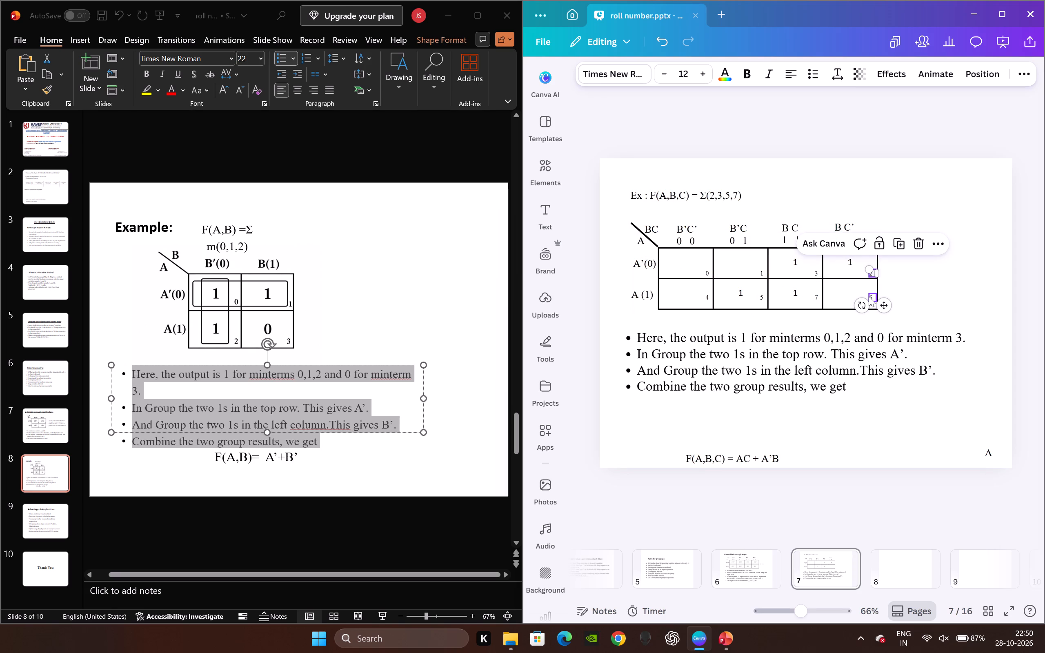
Move the cell numbers 6, 7, 5 and 4 down into the bottom right corners of the map's A (1) row.
{"action": "left_click_drag", "start_coordinate": [871, 295], "coordinate": [872, 301]}
{"action": "left_click_drag", "start_coordinate": [814, 300], "coordinate": [815, 304]}
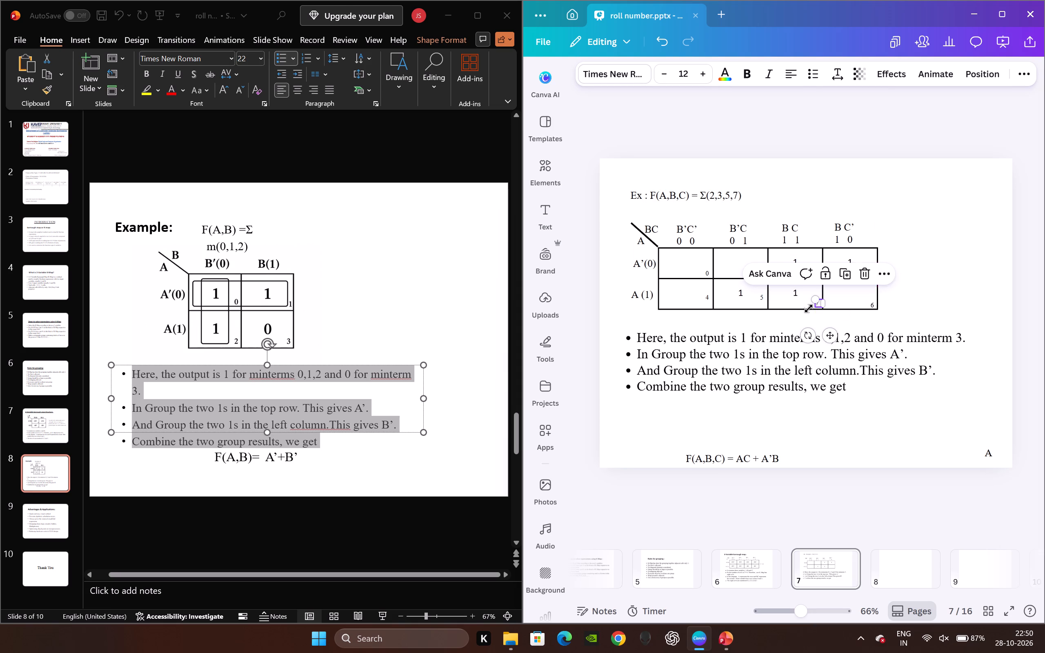
{"action": "left_click_drag", "start_coordinate": [761, 297], "coordinate": [760, 303]}
{"action": "left_click_drag", "start_coordinate": [707, 295], "coordinate": [707, 298]}
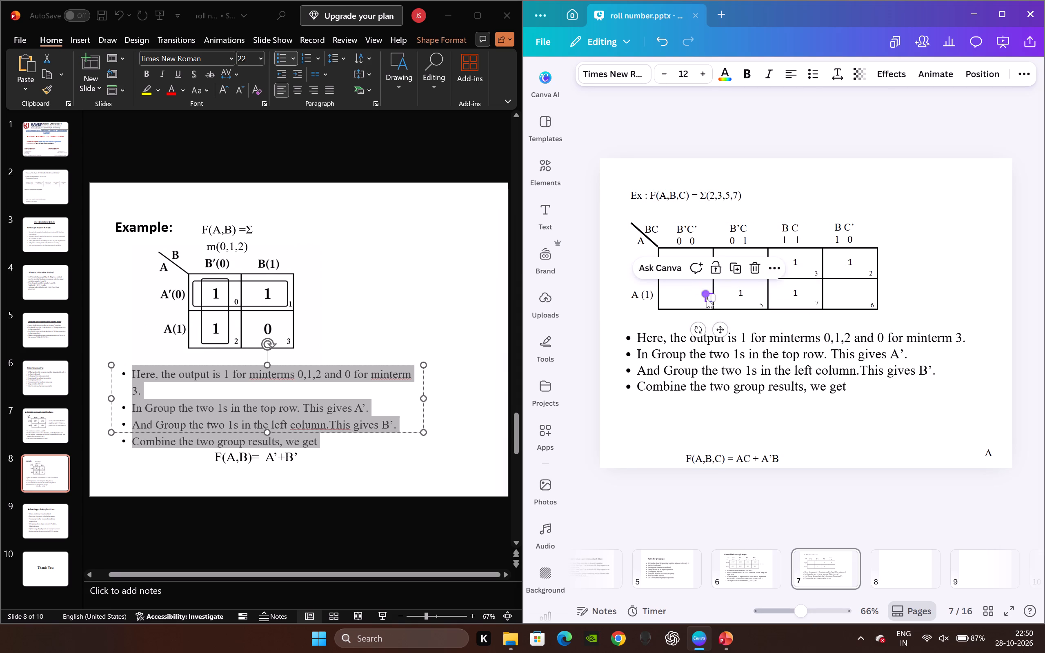
{"action": "left_click_drag", "start_coordinate": [707, 298], "coordinate": [707, 302]}
{"action": "left_click", "coordinate": [815, 128]}
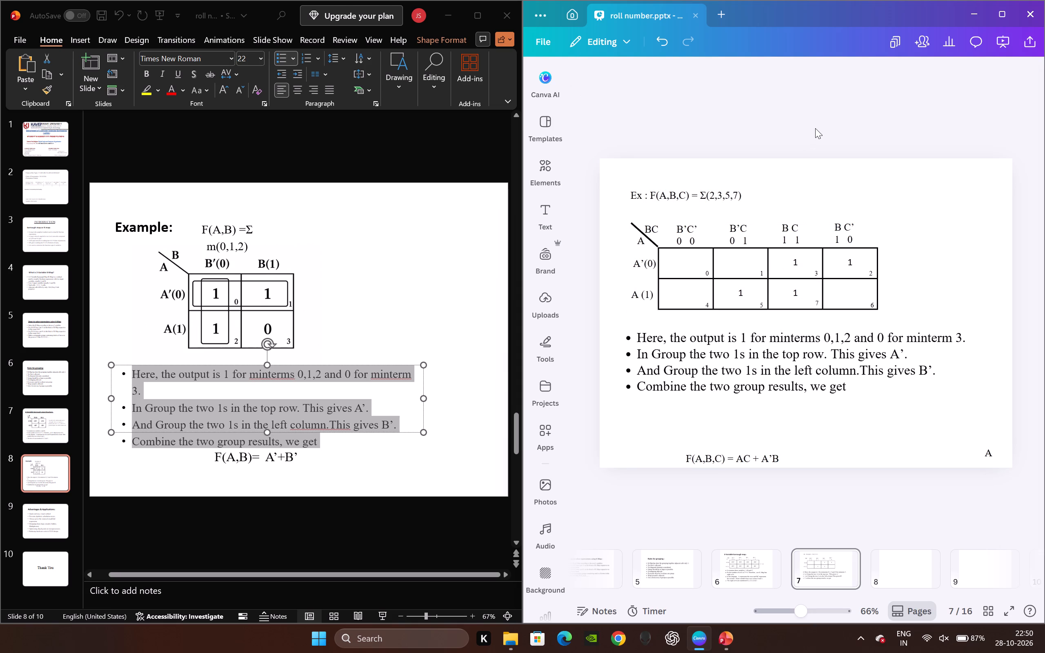
{"action": "left_click", "coordinate": [818, 304]}
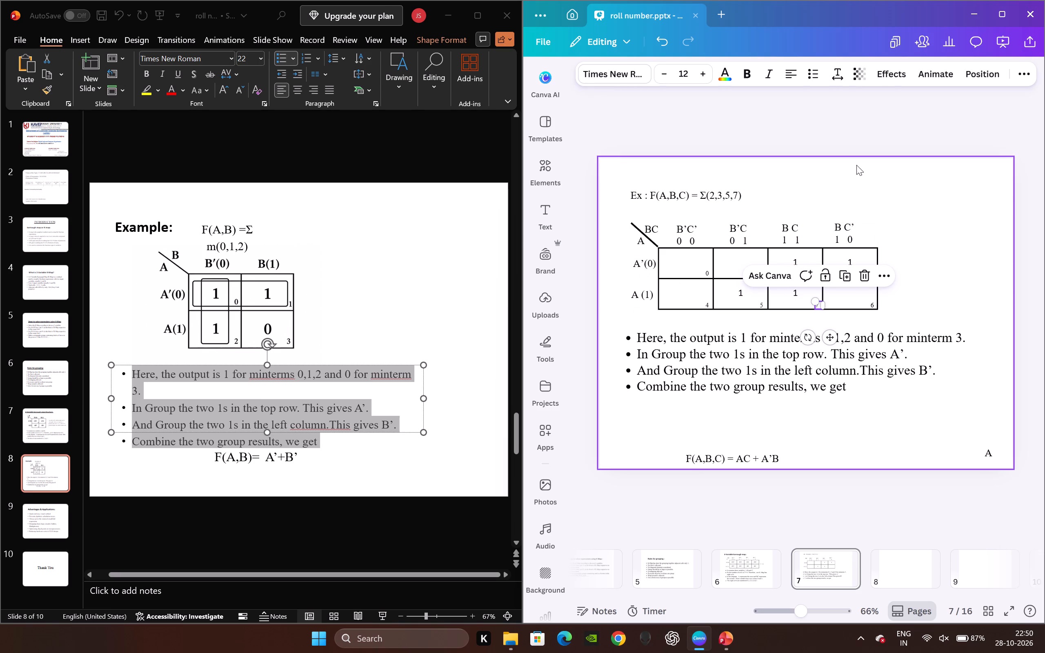
{"action": "left_click", "coordinate": [855, 176]}
Realign the cell number 3 with the other cell numbers in the map's A’(0) row.
{"action": "left_click", "coordinate": [816, 275]}
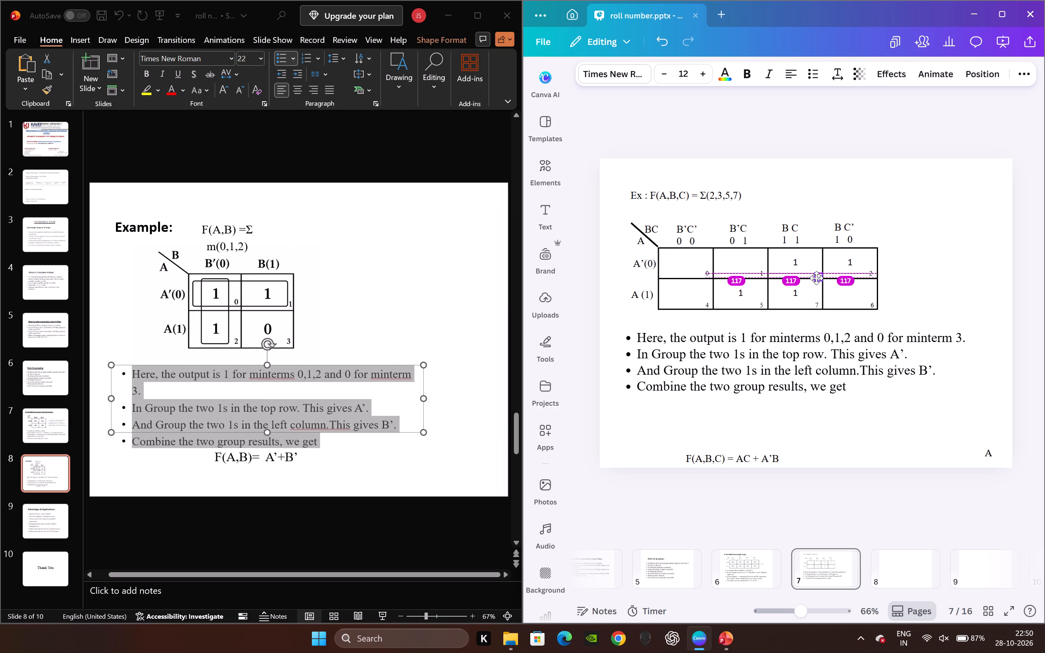
{"action": "left_click", "coordinate": [833, 169]}
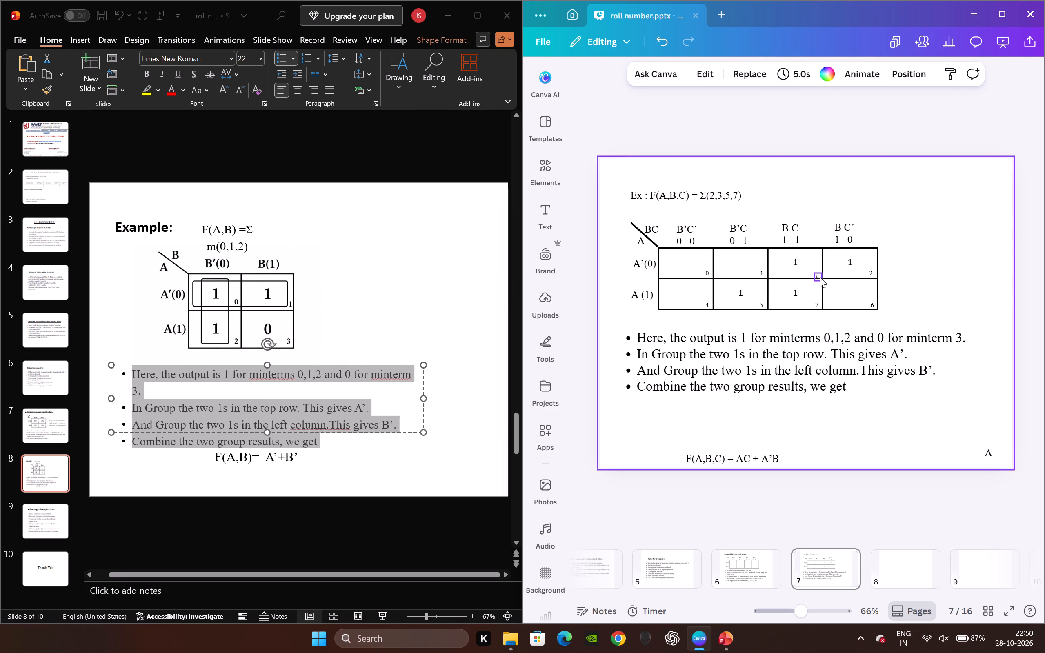
{"action": "left_click_drag", "start_coordinate": [817, 274], "coordinate": [818, 271]}
{"action": "left_click", "coordinate": [844, 168]}
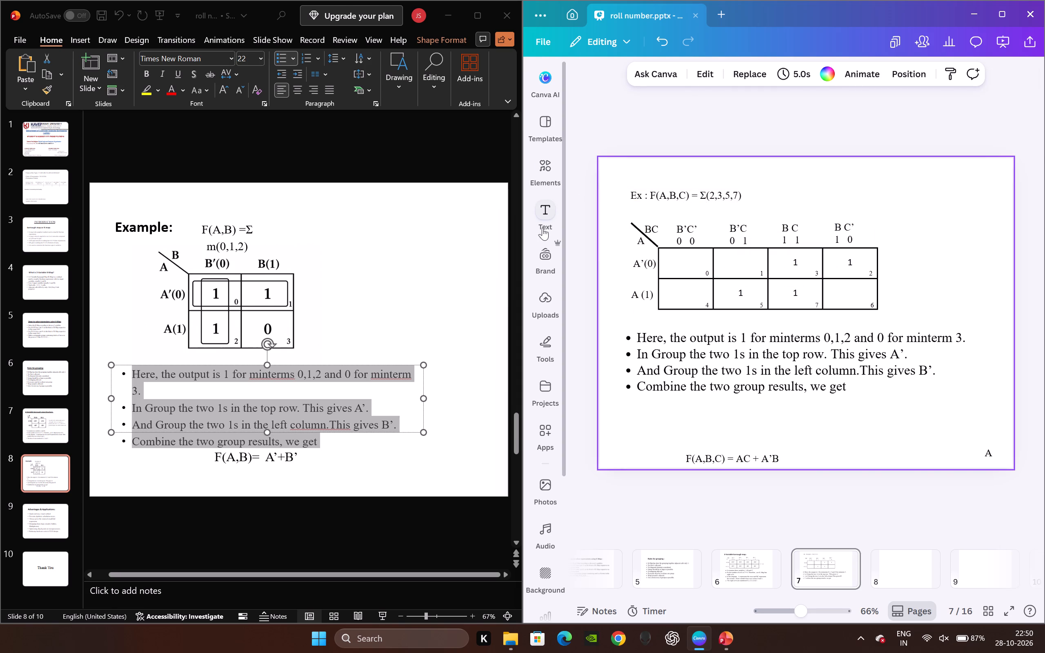
Add the recently used rounded pill shape to page 7 and fill it white (#ffffff).
{"action": "left_click", "coordinate": [543, 215]}
{"action": "left_click", "coordinate": [556, 175]}
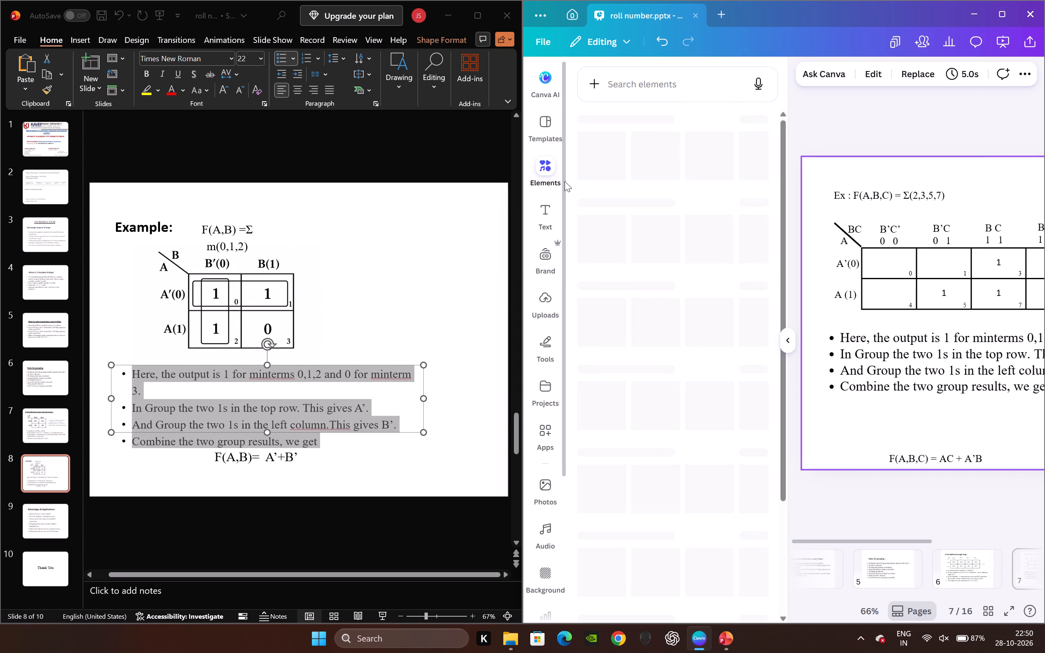
{"action": "left_click", "coordinate": [610, 164]}
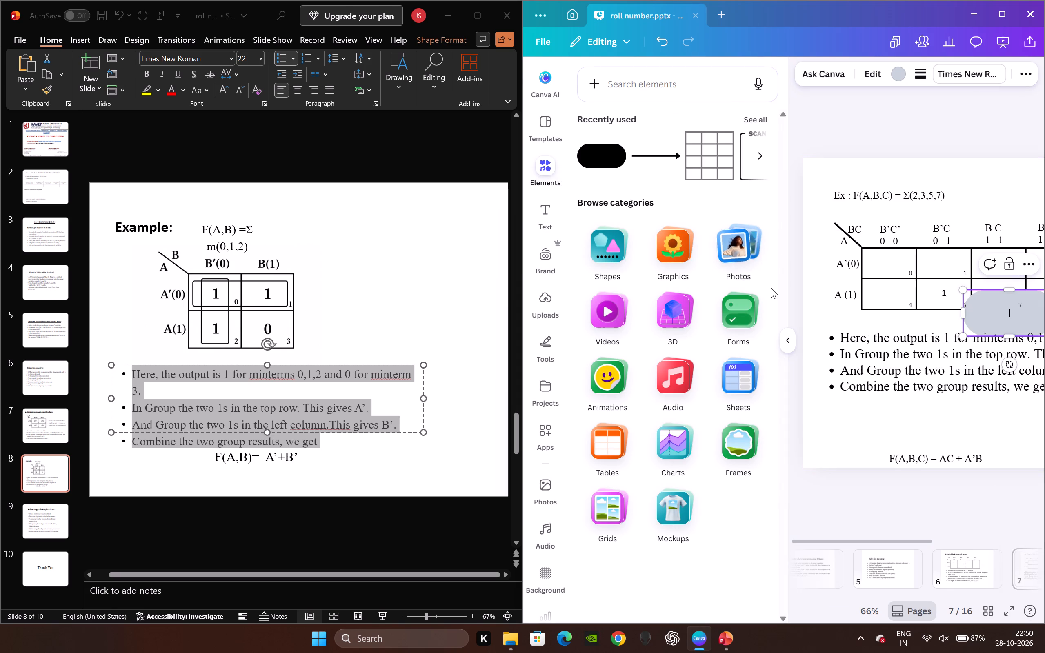
{"action": "left_click", "coordinate": [784, 335]}
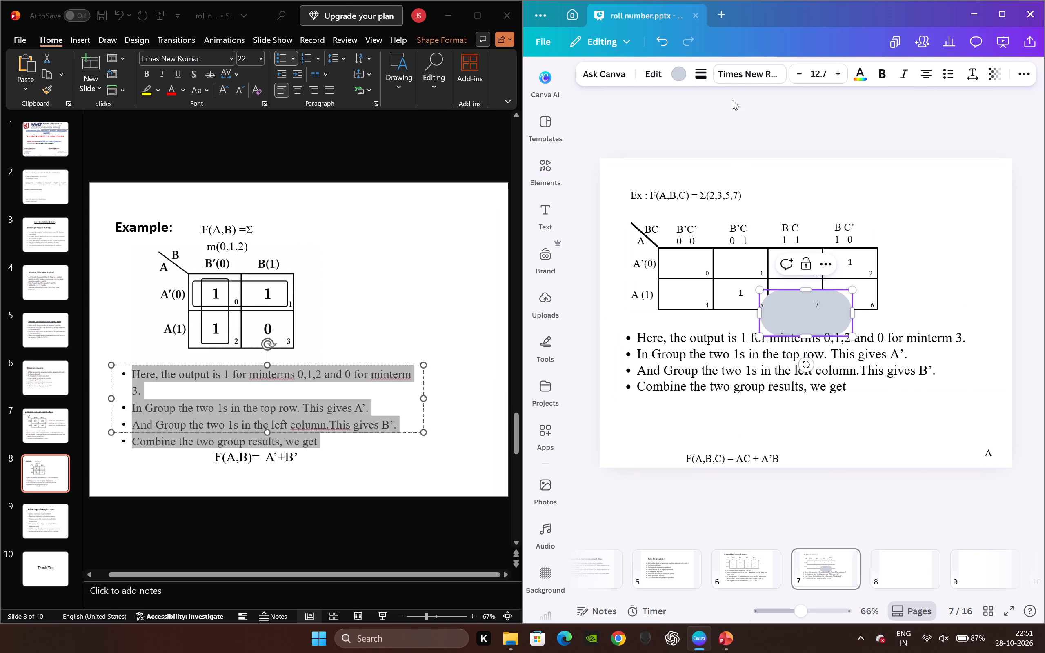
{"action": "left_click", "coordinate": [670, 72]}
{"action": "left_click", "coordinate": [699, 249]}
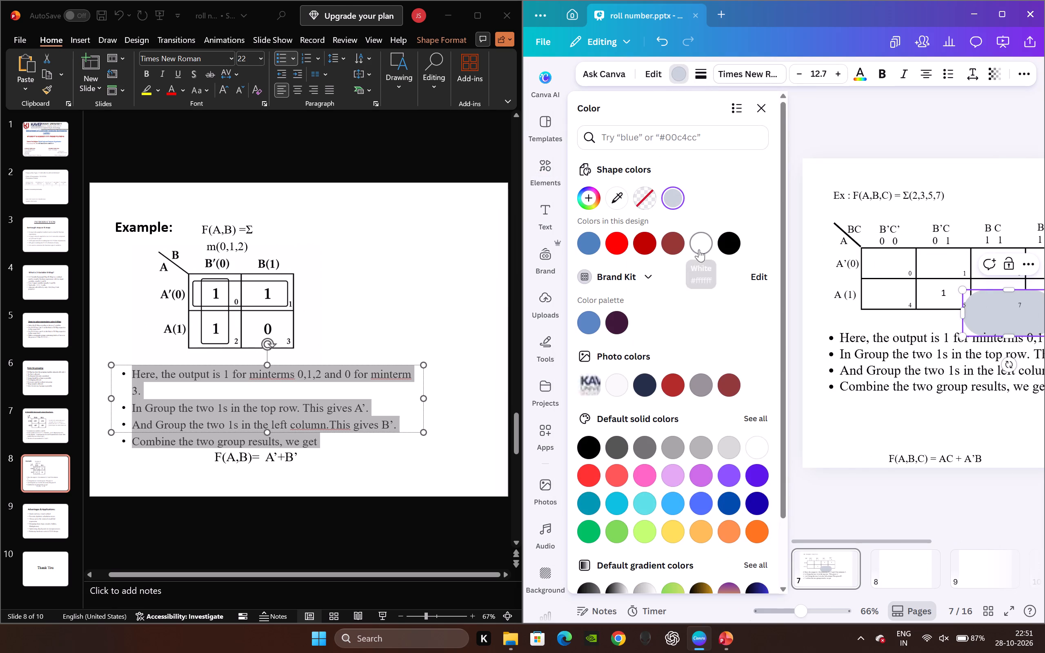
{"action": "left_click", "coordinate": [764, 105]}
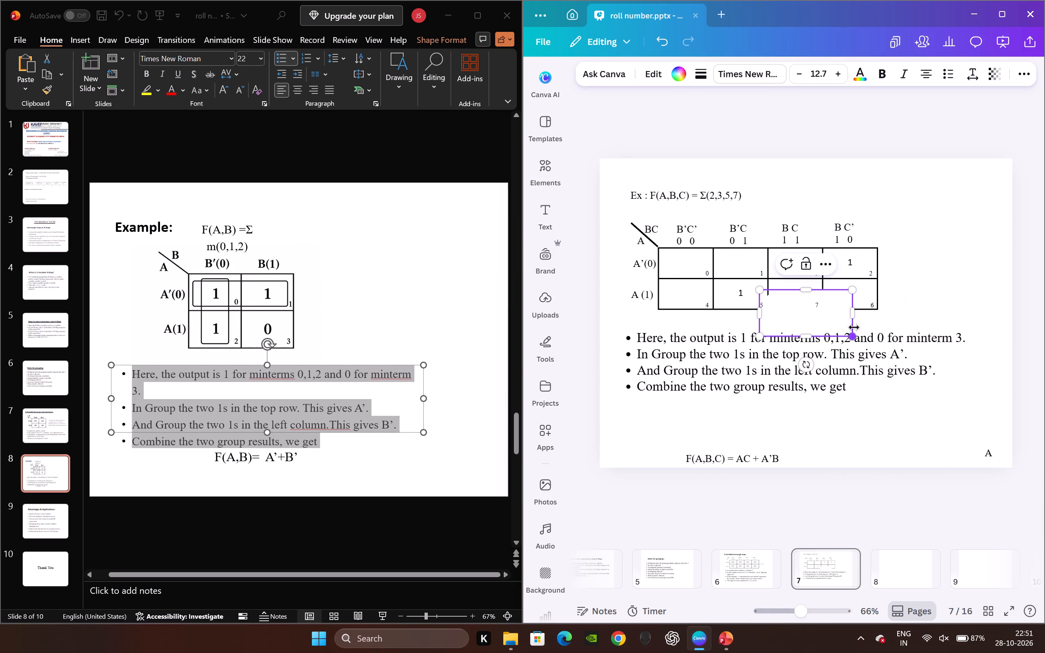
Narrow the white rounded shape to about one cell wide and move it to the empty area right of the map.
{"action": "left_click_drag", "start_coordinate": [854, 319], "coordinate": [818, 318]}
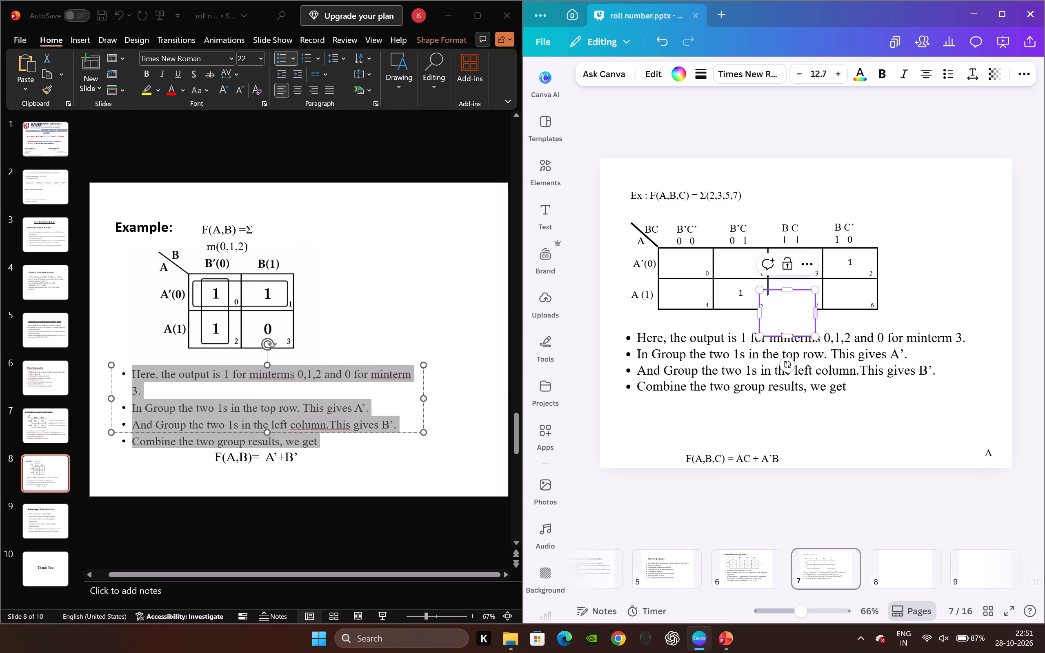
{"action": "left_click_drag", "start_coordinate": [793, 323], "coordinate": [900, 266]}
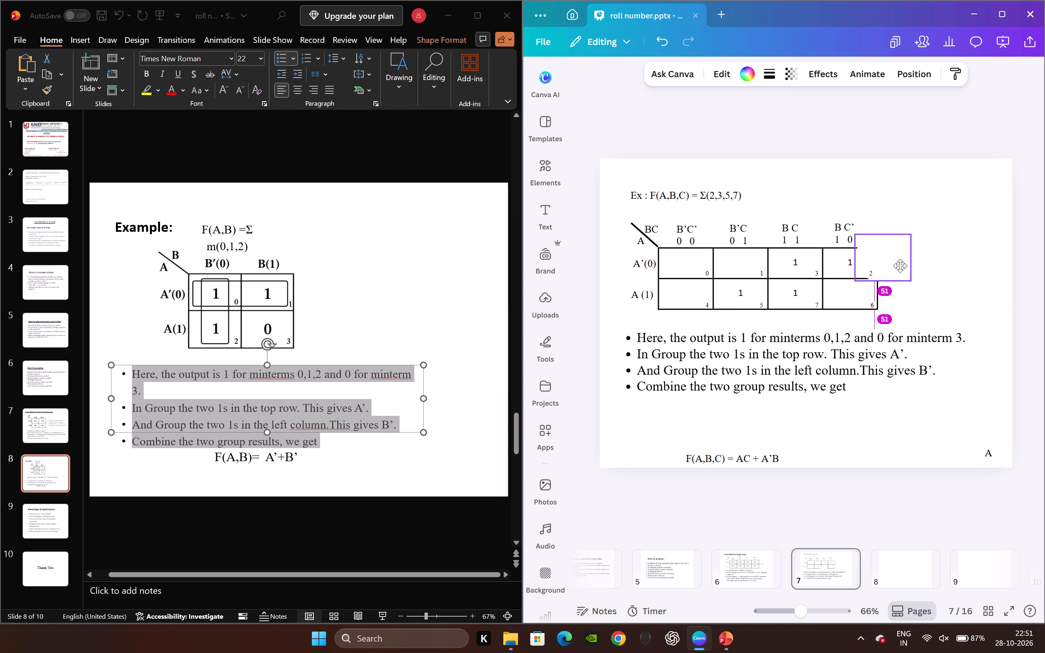
{"action": "left_click_drag", "start_coordinate": [900, 266], "coordinate": [917, 260]}
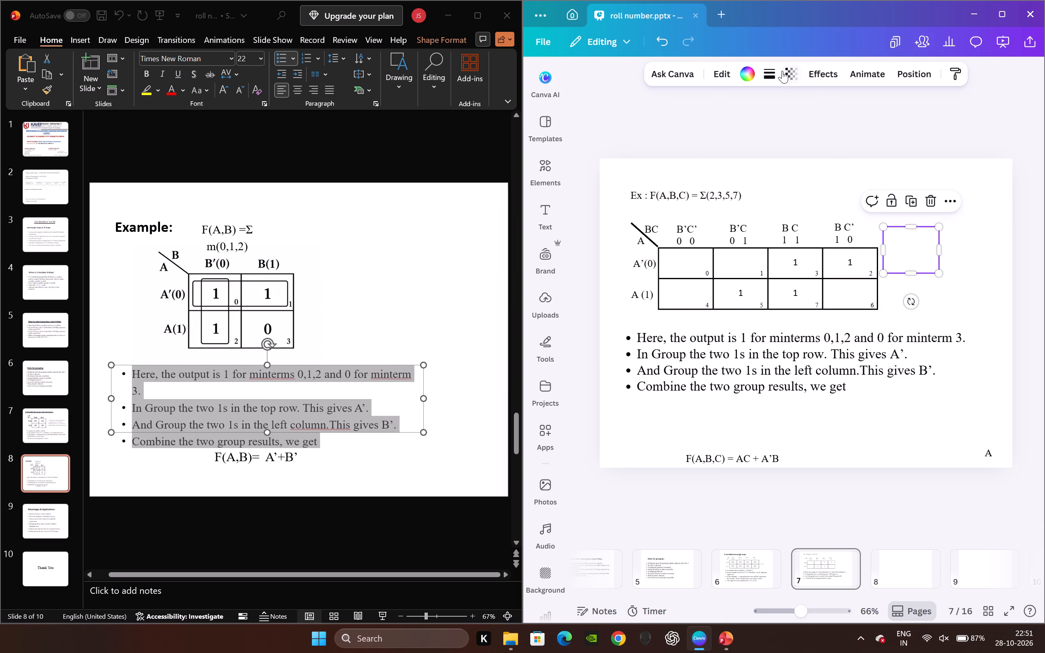
Give the white rounded shape a thin solid black outline.
{"action": "left_click", "coordinate": [770, 76]}
{"action": "left_click_drag", "start_coordinate": [690, 159], "coordinate": [720, 164]}
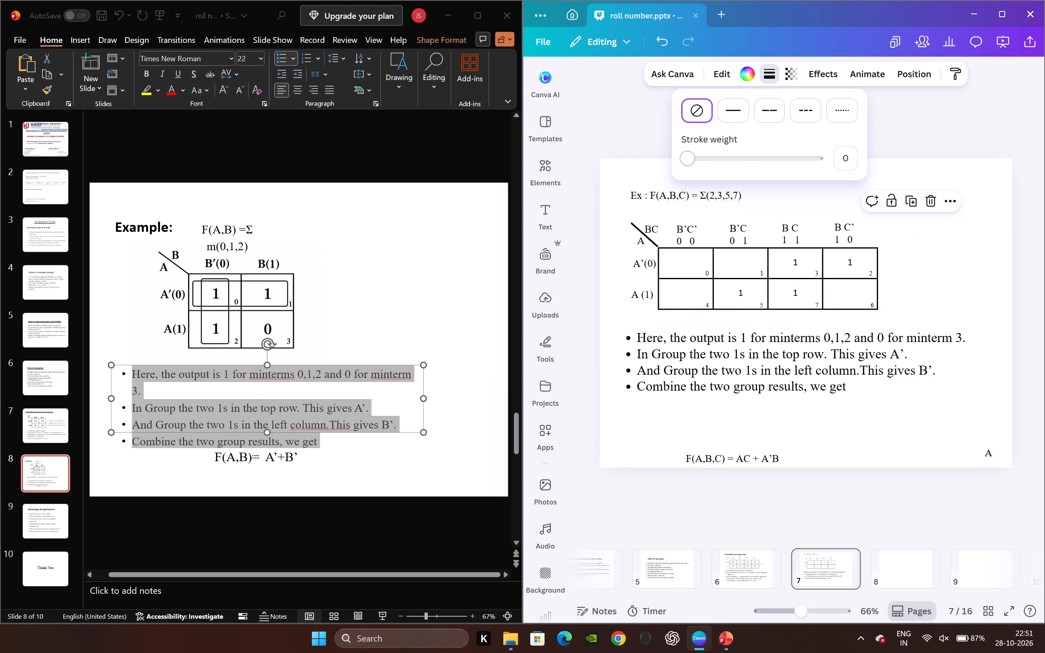
{"action": "left_click_drag", "start_coordinate": [720, 164], "coordinate": [691, 162]}
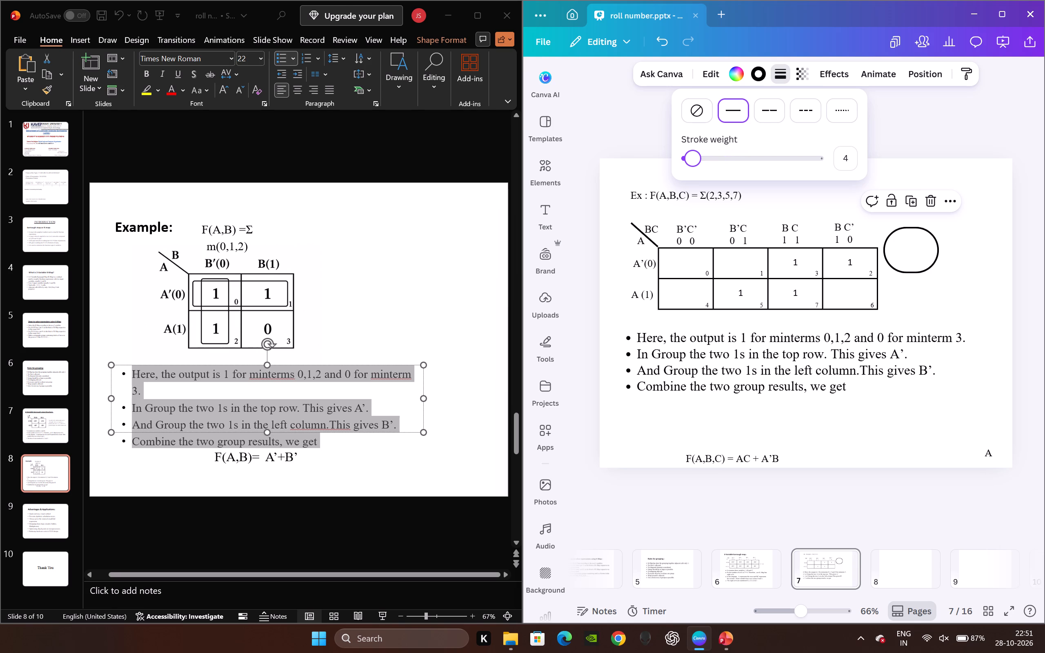
{"action": "left_click_drag", "start_coordinate": [691, 162], "coordinate": [689, 162]}
{"action": "left_click_drag", "start_coordinate": [689, 162], "coordinate": [691, 163]}
{"action": "left_click", "coordinate": [885, 138]}
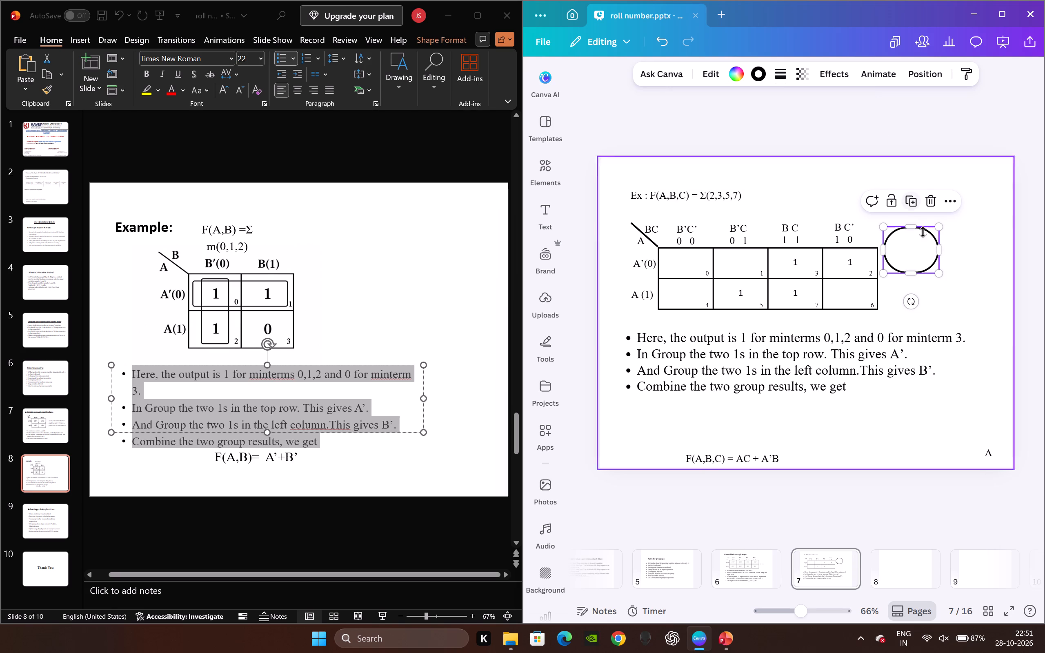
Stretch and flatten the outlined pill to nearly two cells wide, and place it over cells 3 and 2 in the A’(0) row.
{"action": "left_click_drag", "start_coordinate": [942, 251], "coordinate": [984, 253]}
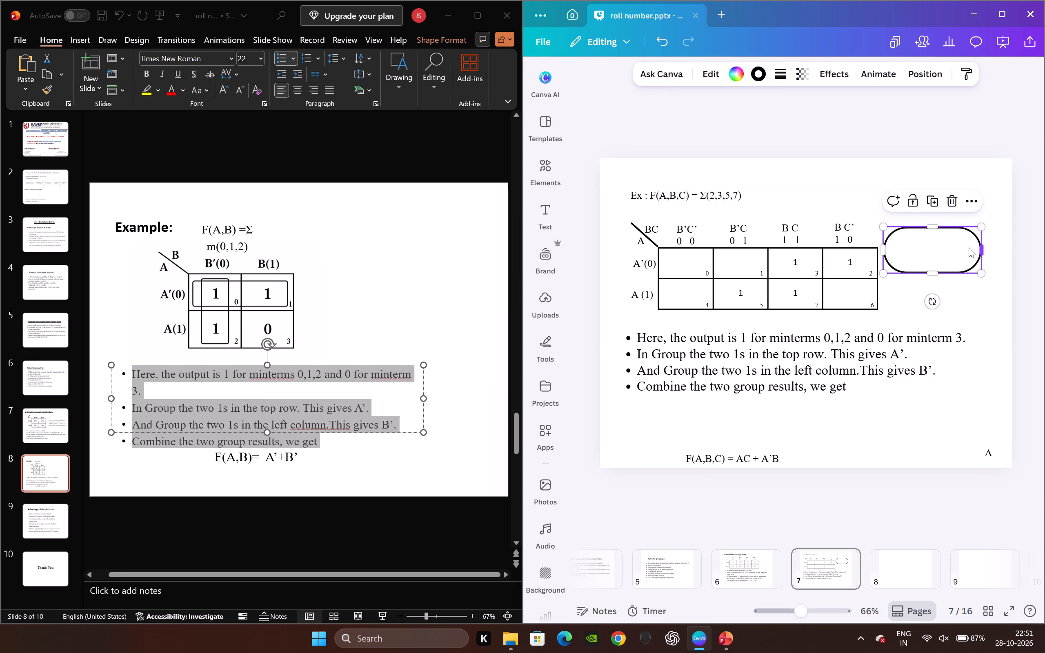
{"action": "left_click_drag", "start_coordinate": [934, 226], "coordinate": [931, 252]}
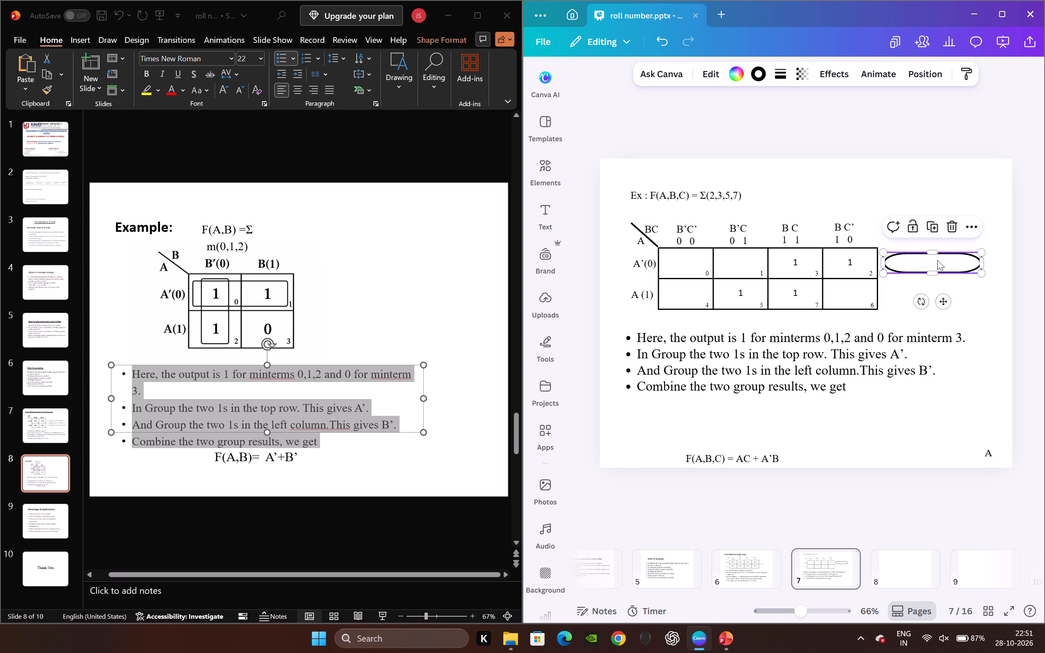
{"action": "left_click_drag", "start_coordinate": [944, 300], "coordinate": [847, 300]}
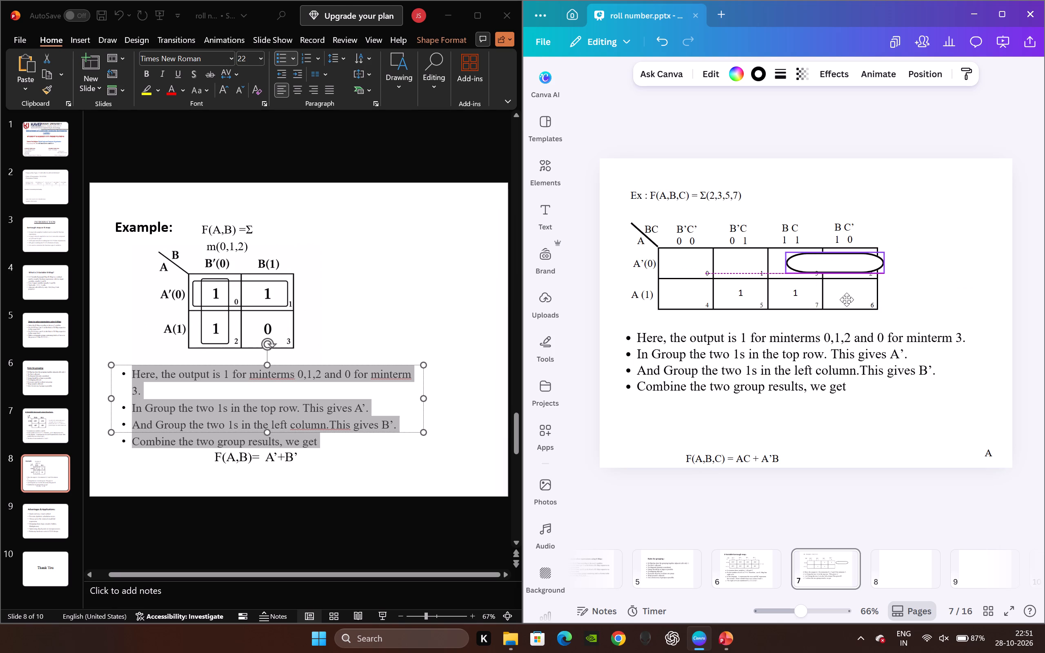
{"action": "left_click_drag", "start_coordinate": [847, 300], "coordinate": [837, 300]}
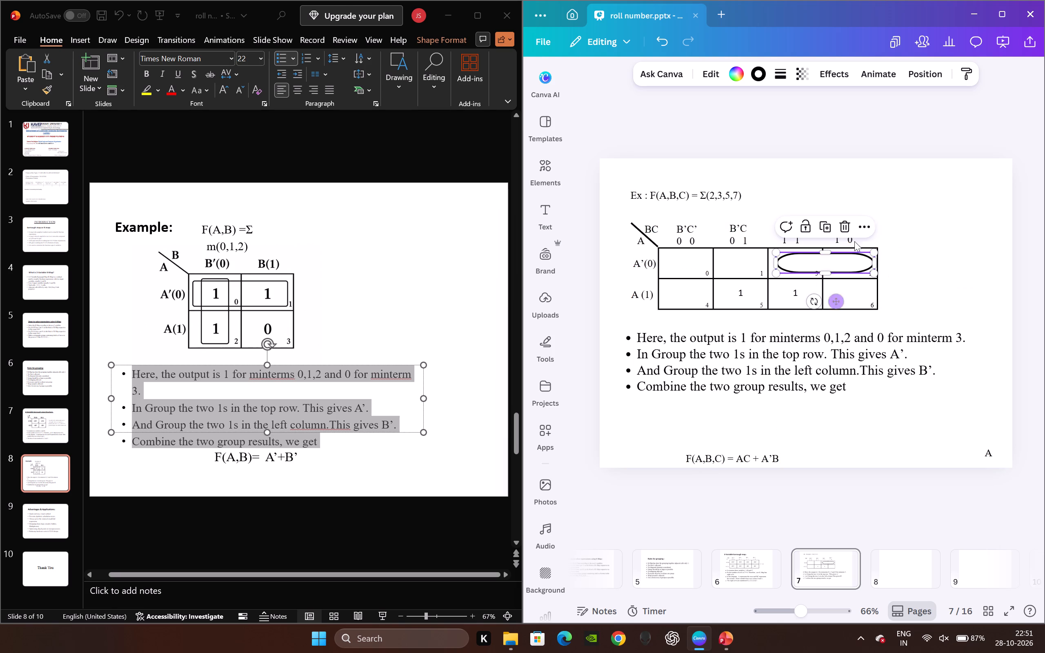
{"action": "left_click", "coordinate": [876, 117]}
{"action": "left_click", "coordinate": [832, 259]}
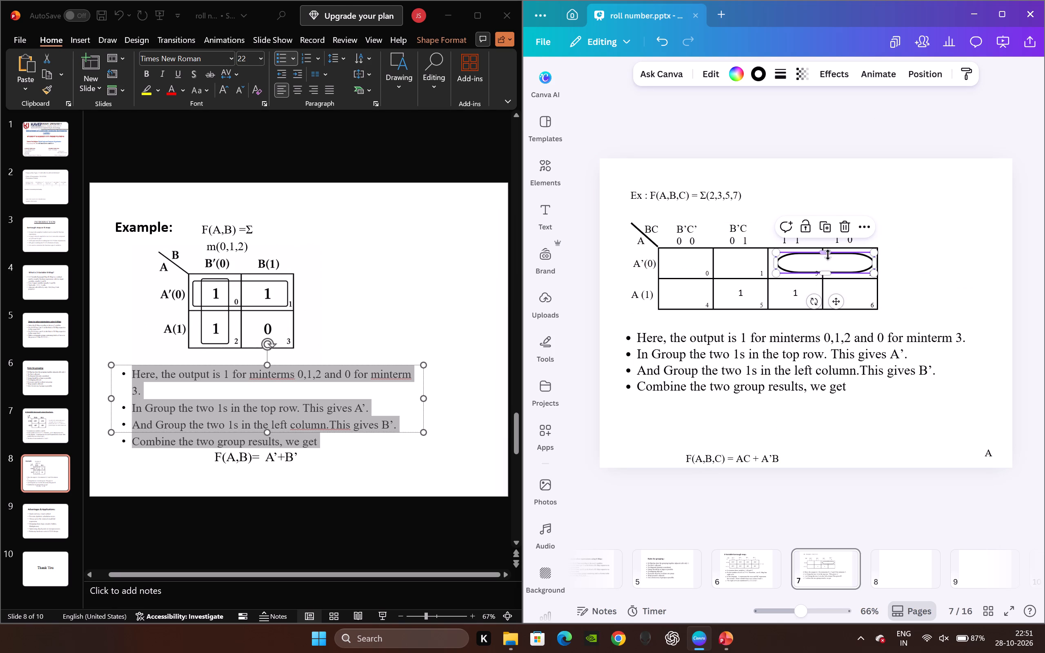
Delete the outlined pill shape covering cells 3 and 2.
{"action": "left_click", "coordinate": [859, 232]}
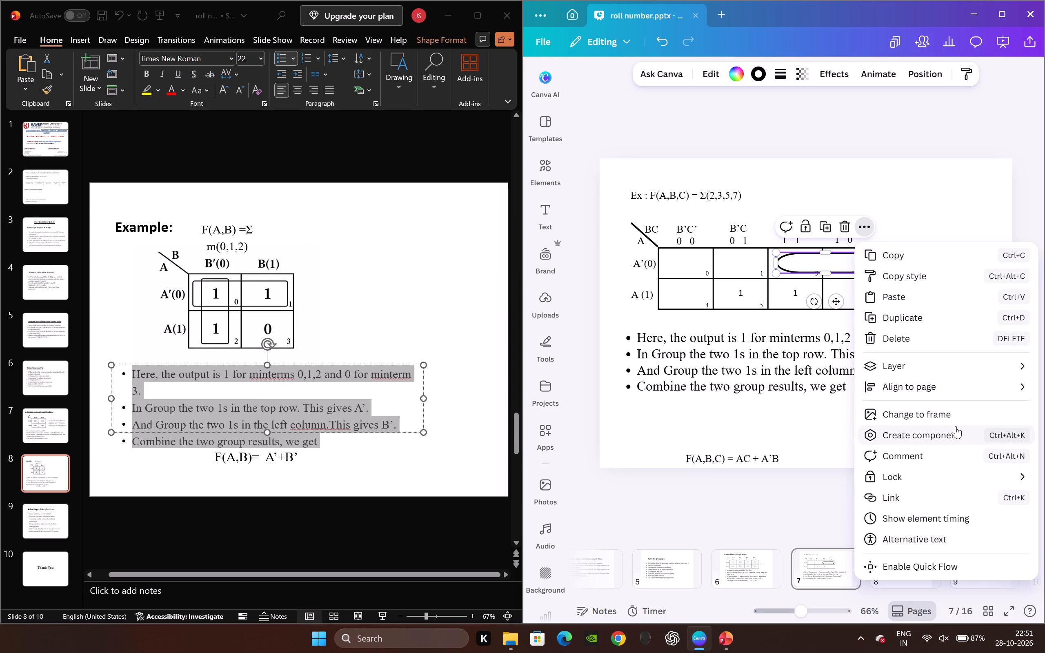
{"action": "left_click", "coordinate": [844, 229]}
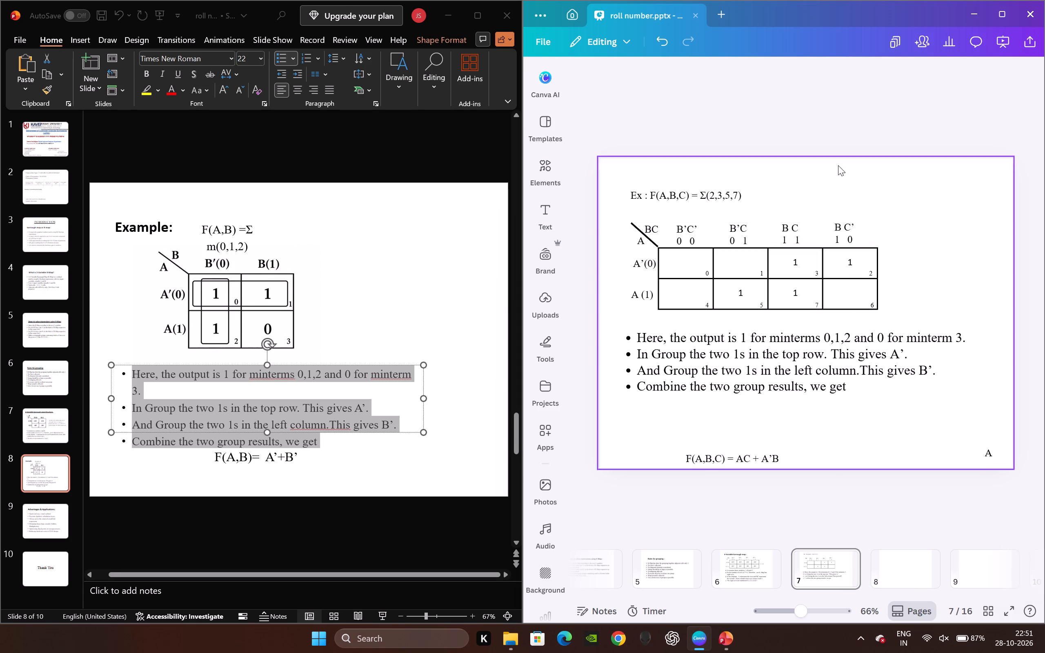
{"action": "left_click", "coordinate": [831, 121]}
Add the rounded square from the basic shapes to page 7.
{"action": "left_click", "coordinate": [543, 210]}
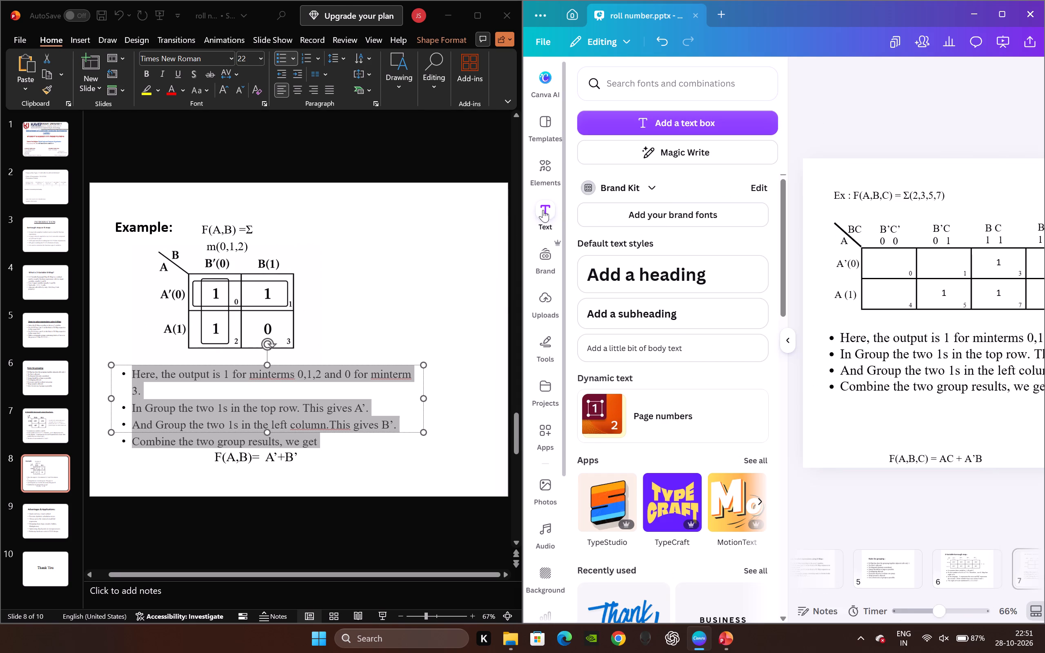
{"action": "left_click", "coordinate": [547, 214]}
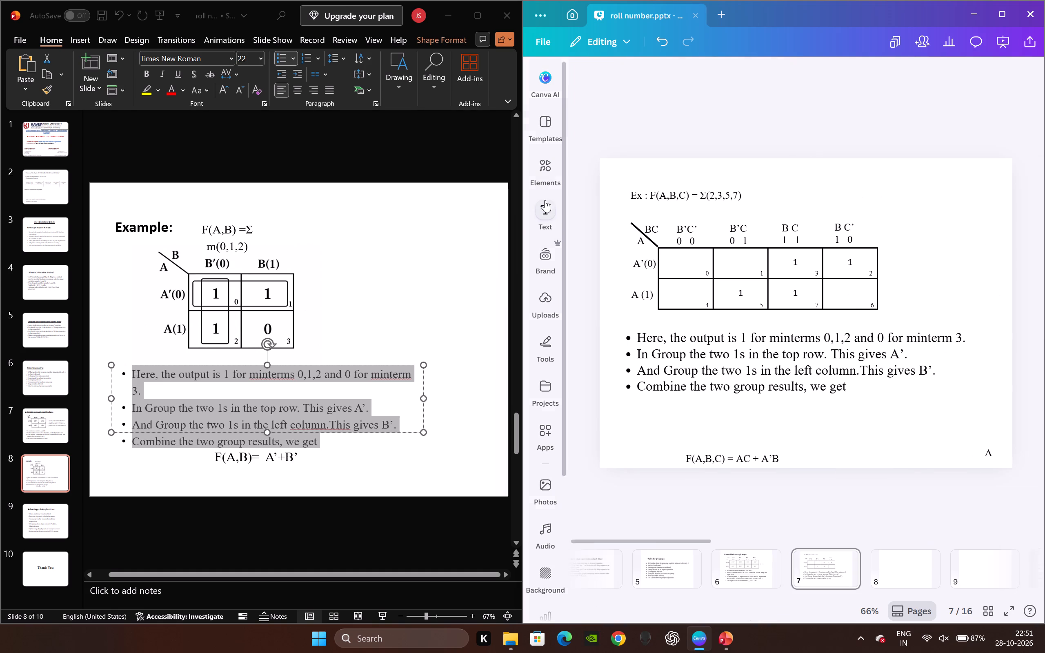
{"action": "left_click", "coordinate": [539, 171]}
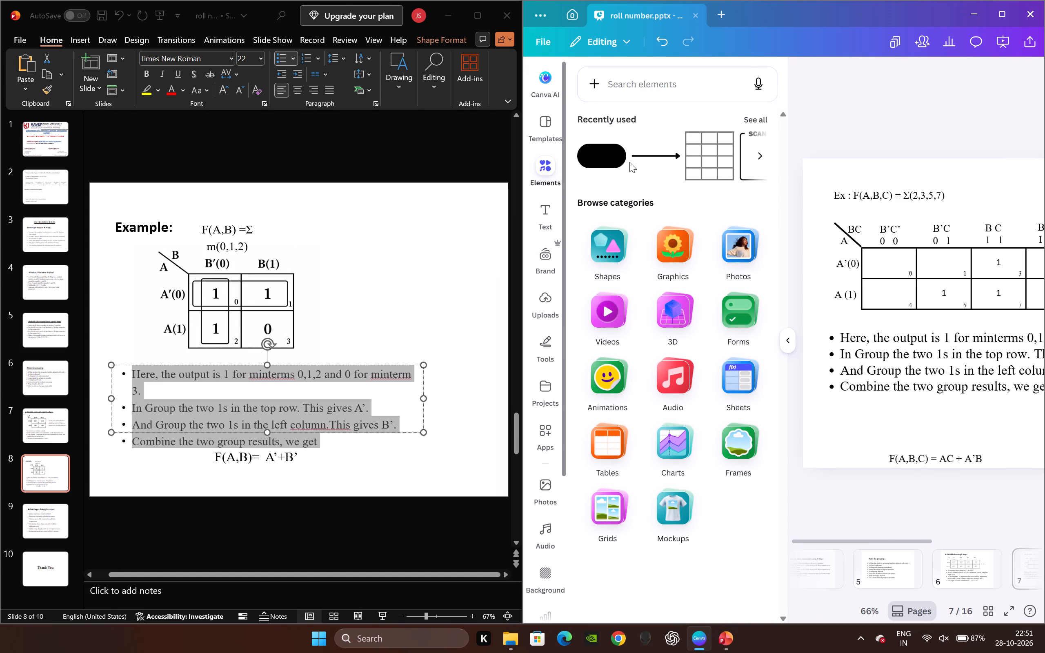
{"action": "left_click", "coordinate": [759, 155]}
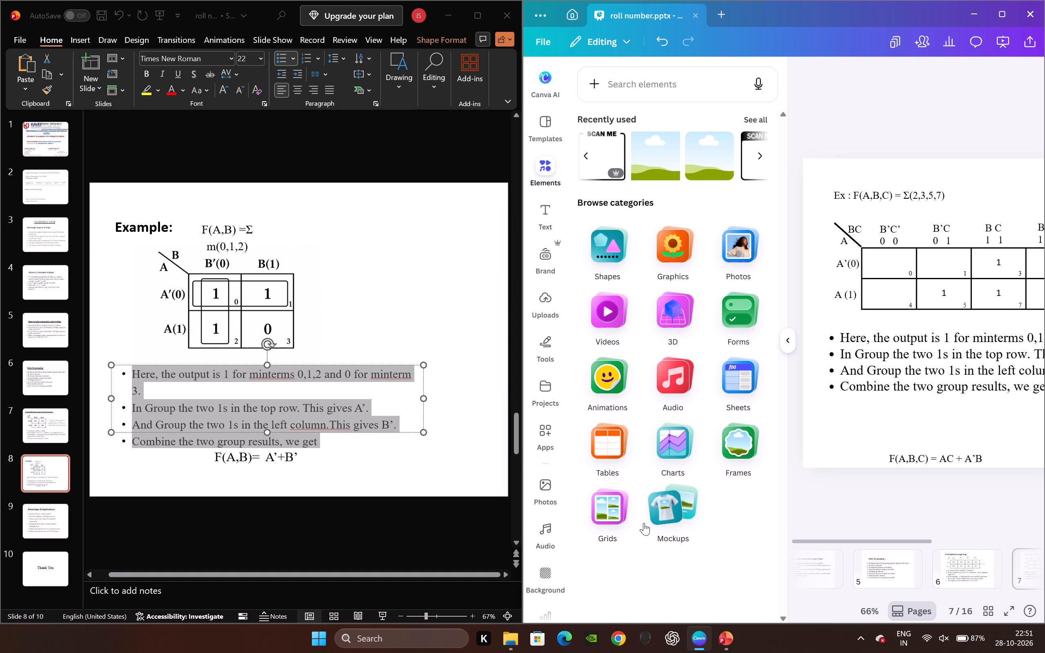
{"action": "left_click", "coordinate": [612, 260]}
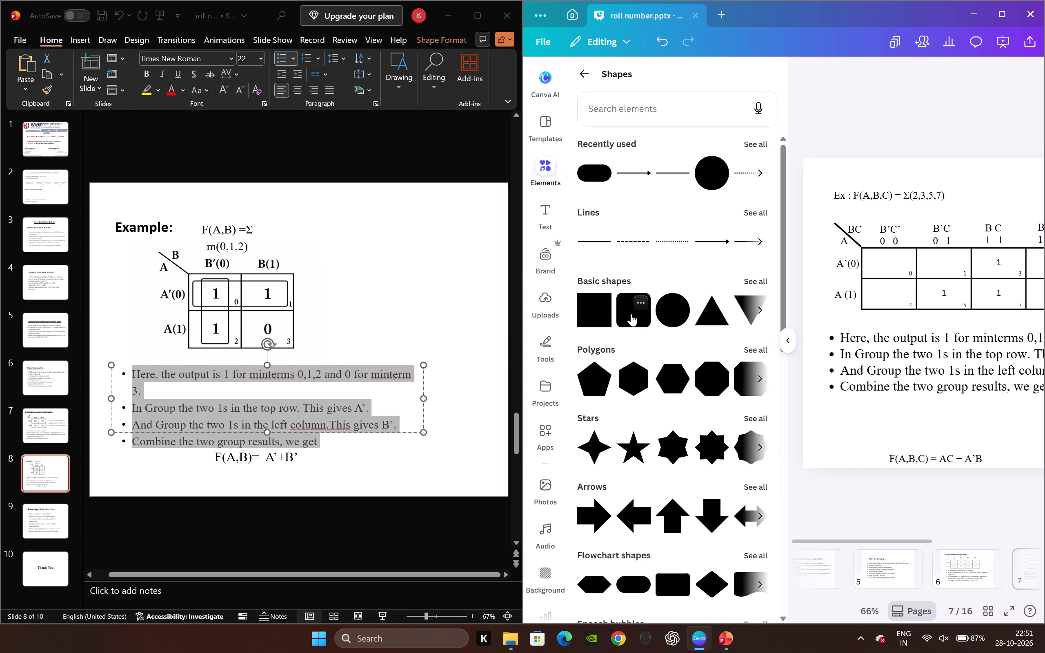
{"action": "left_click", "coordinate": [631, 314]}
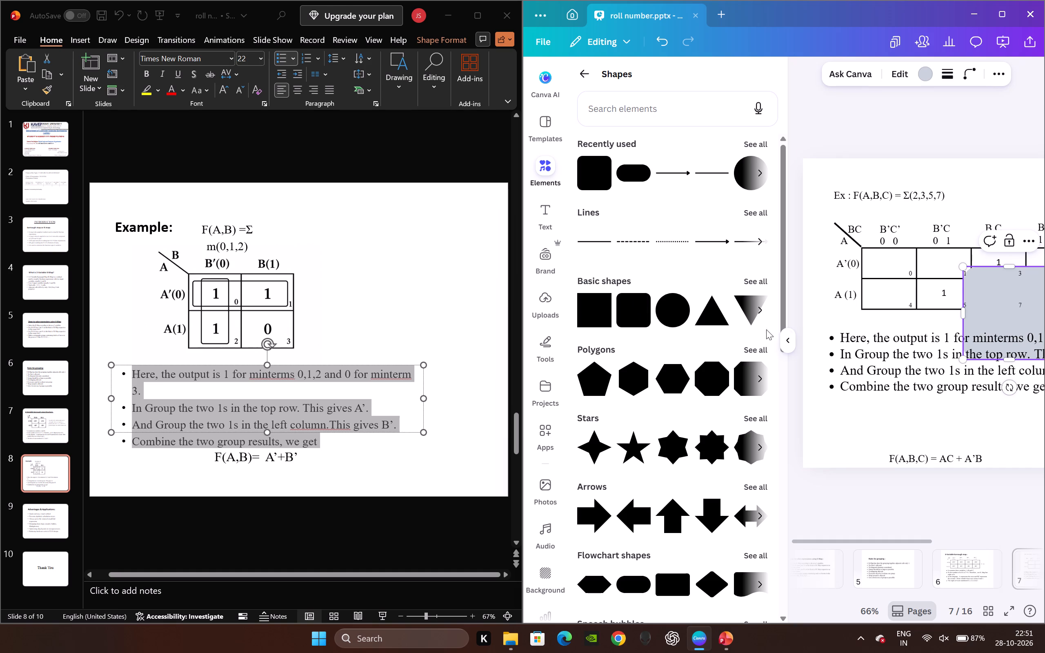
{"action": "left_click", "coordinate": [787, 344]}
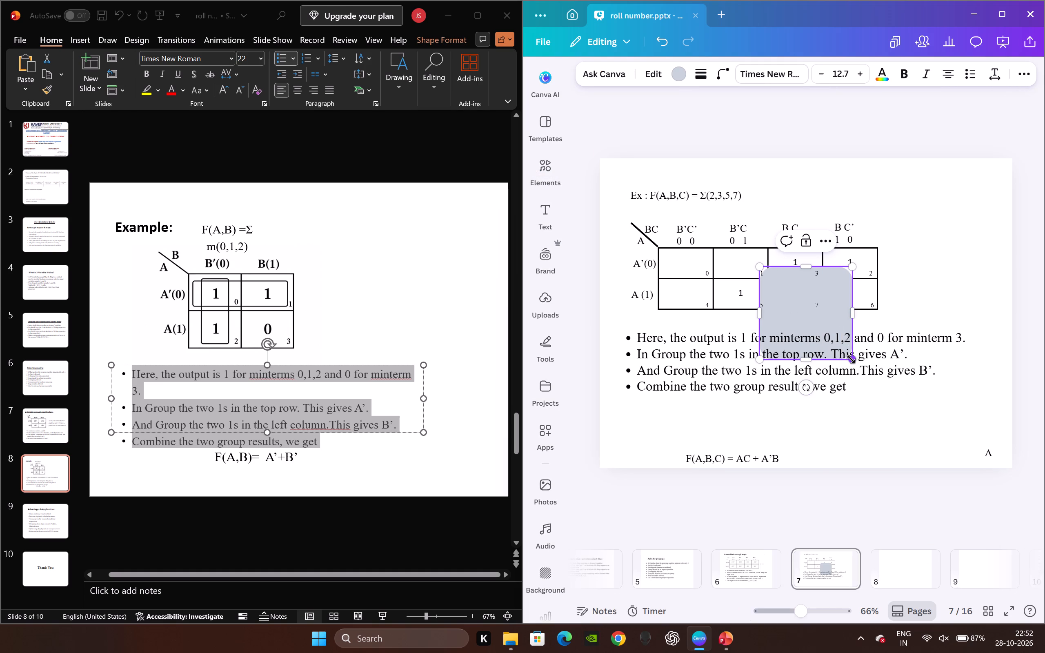
Resize the grey rounded shape to about 237 wide by 60 high and position it over cells 3 and 2 in the A’(0) row.
{"action": "left_click_drag", "start_coordinate": [851, 359], "coordinate": [803, 291]}
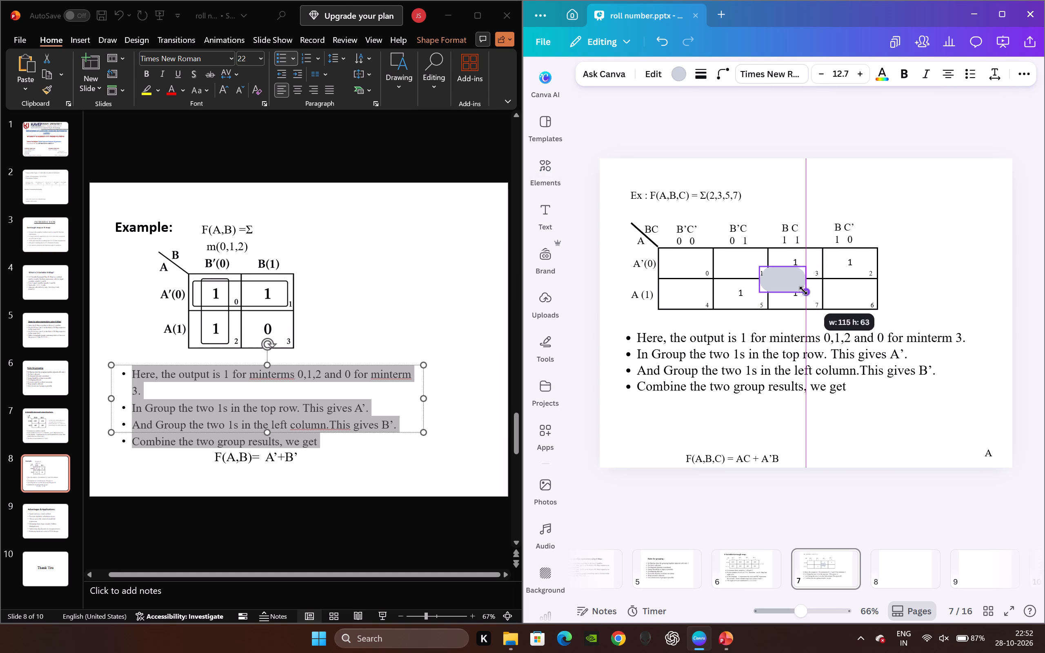
{"action": "left_click_drag", "start_coordinate": [803, 291], "coordinate": [800, 291]}
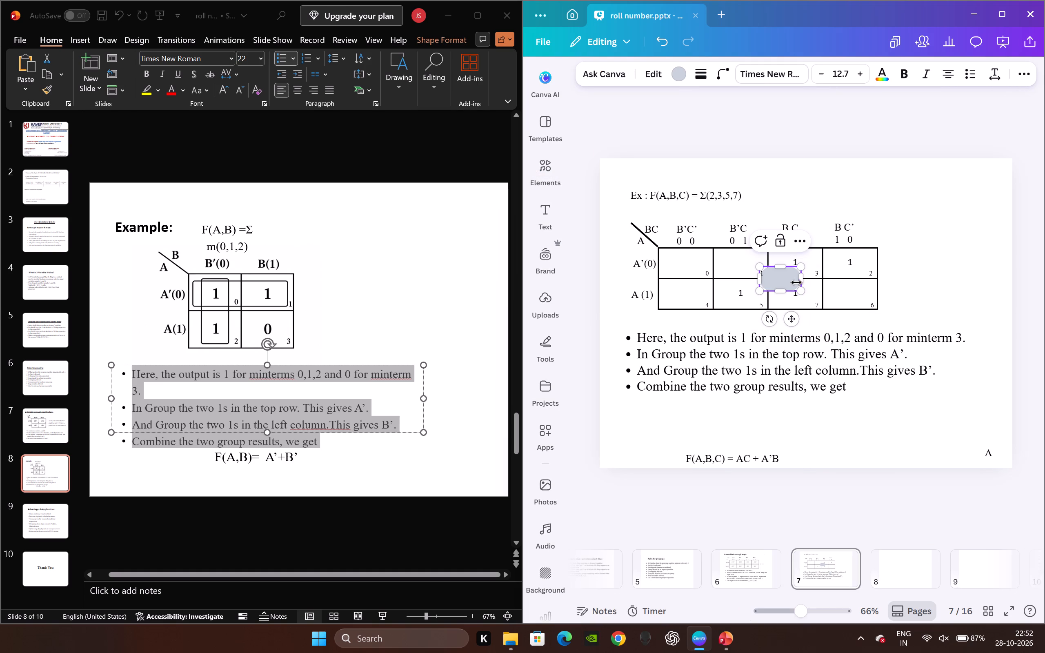
{"action": "left_click_drag", "start_coordinate": [789, 323], "coordinate": [804, 304]}
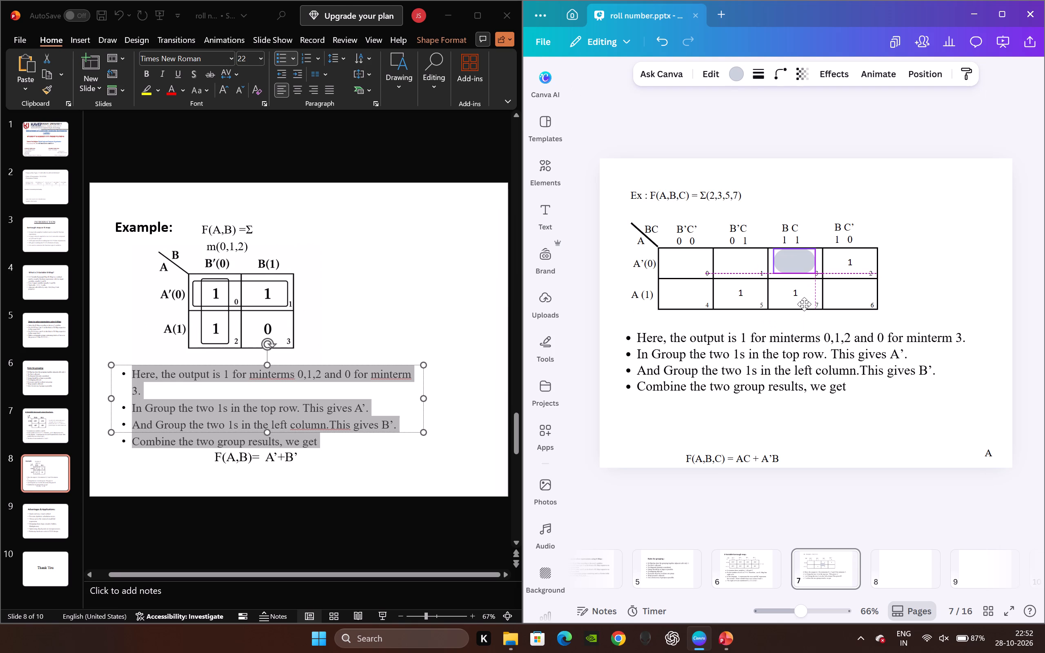
{"action": "left_click_drag", "start_coordinate": [804, 304], "coordinate": [802, 310]}
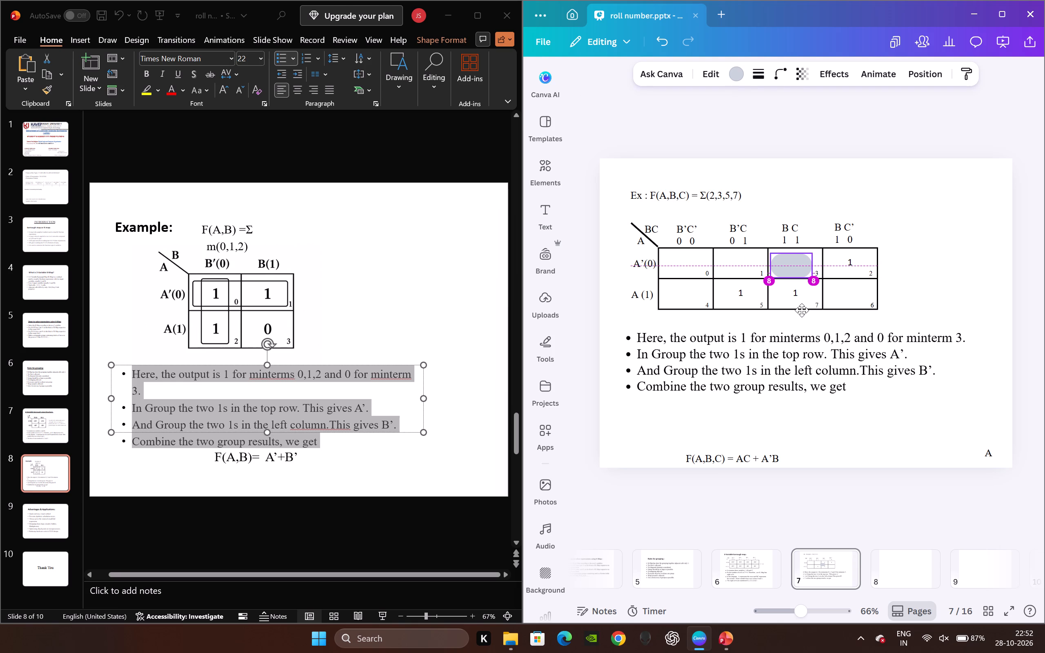
{"action": "left_click_drag", "start_coordinate": [802, 310], "coordinate": [805, 310]}
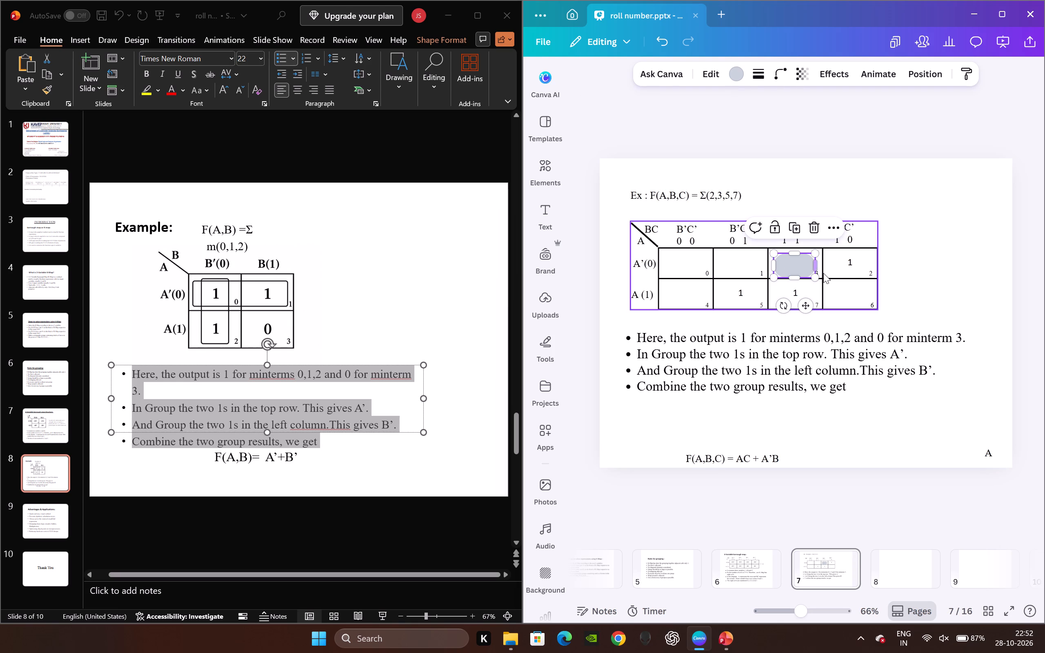
{"action": "left_click_drag", "start_coordinate": [814, 266], "coordinate": [867, 268]}
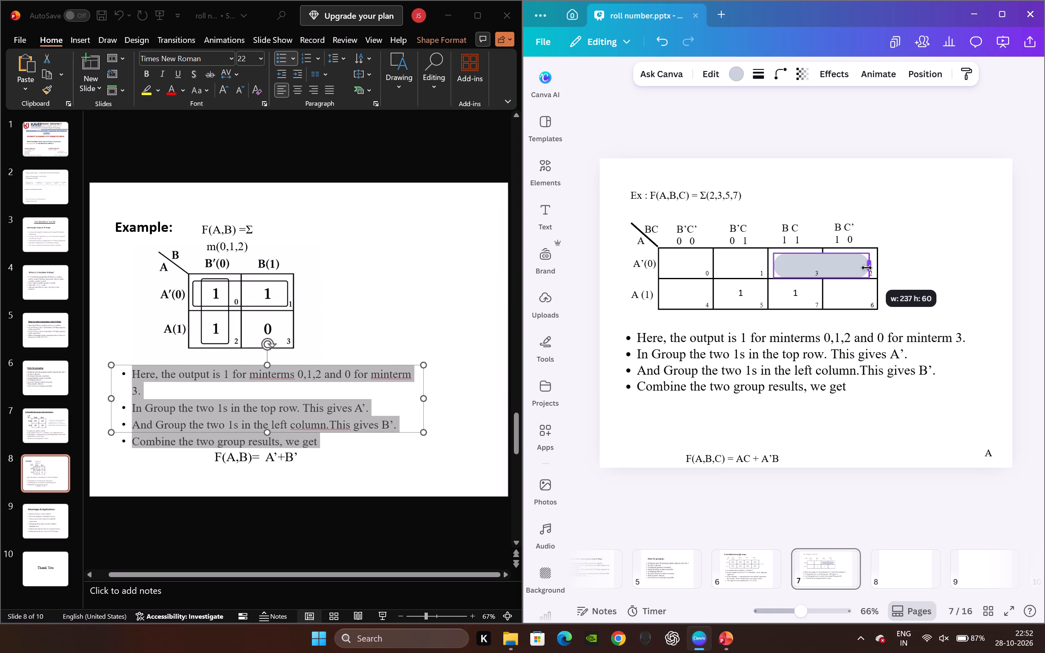
{"action": "left_click_drag", "start_coordinate": [867, 268], "coordinate": [869, 263]}
{"action": "left_click", "coordinate": [836, 309]}
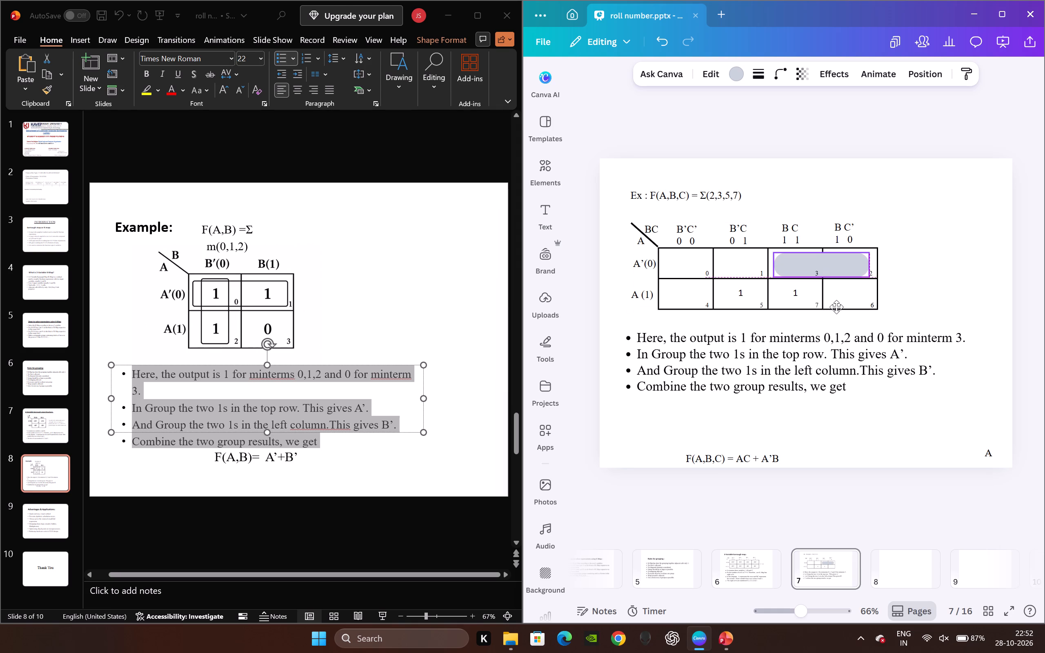
{"action": "left_click", "coordinate": [867, 130]}
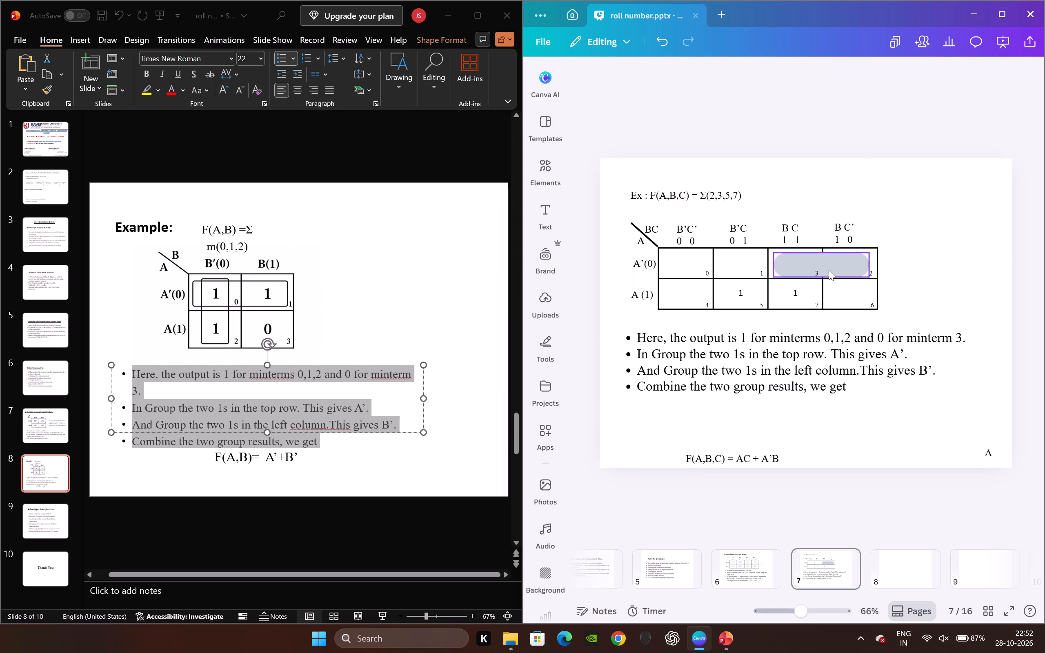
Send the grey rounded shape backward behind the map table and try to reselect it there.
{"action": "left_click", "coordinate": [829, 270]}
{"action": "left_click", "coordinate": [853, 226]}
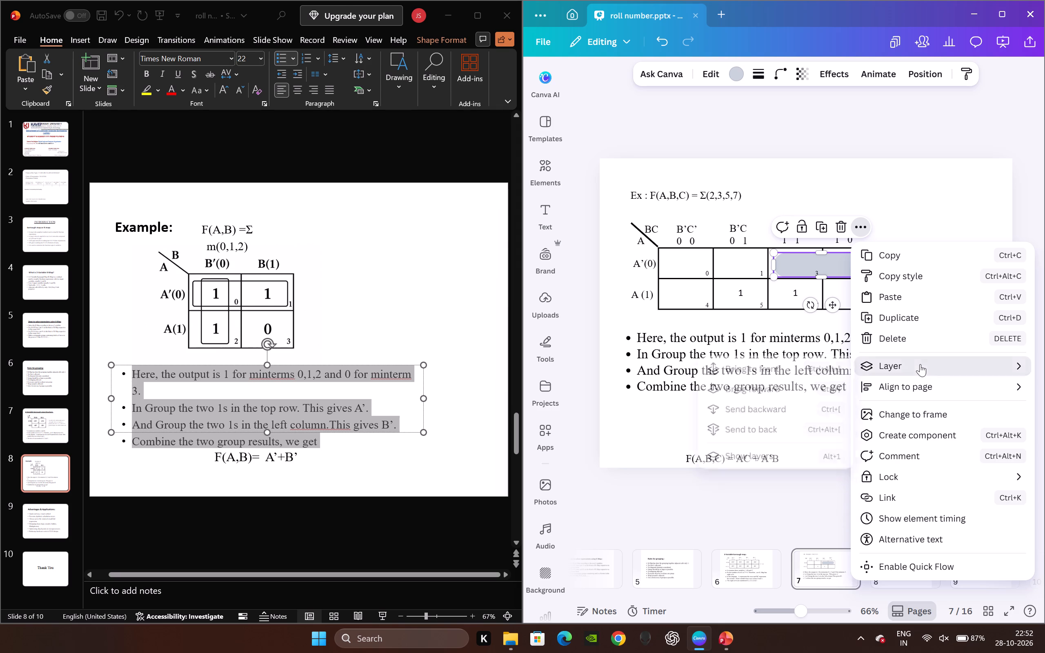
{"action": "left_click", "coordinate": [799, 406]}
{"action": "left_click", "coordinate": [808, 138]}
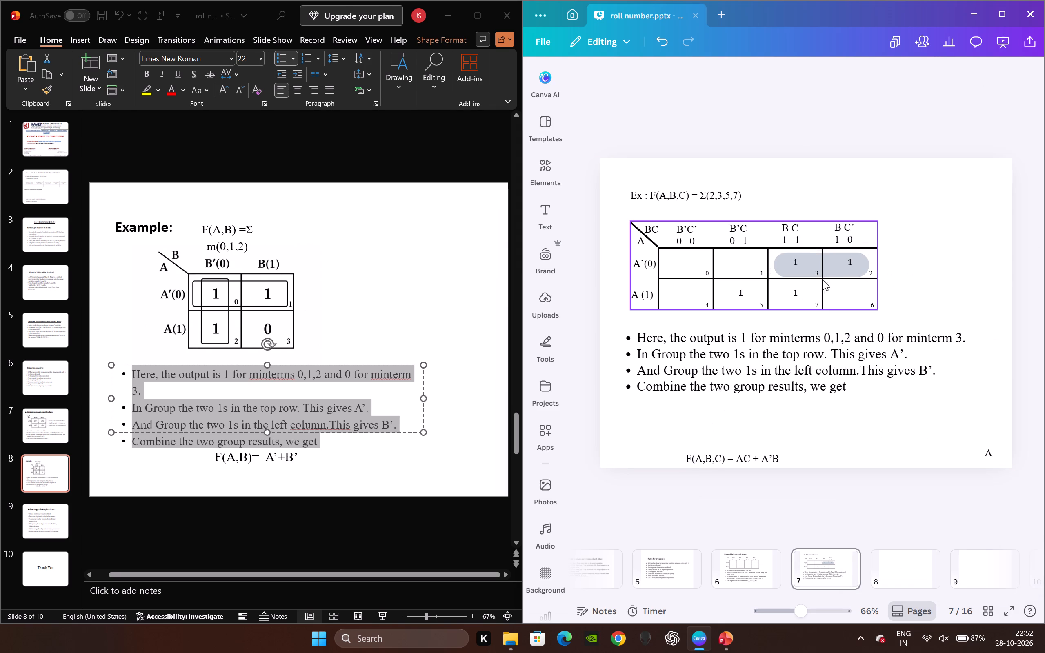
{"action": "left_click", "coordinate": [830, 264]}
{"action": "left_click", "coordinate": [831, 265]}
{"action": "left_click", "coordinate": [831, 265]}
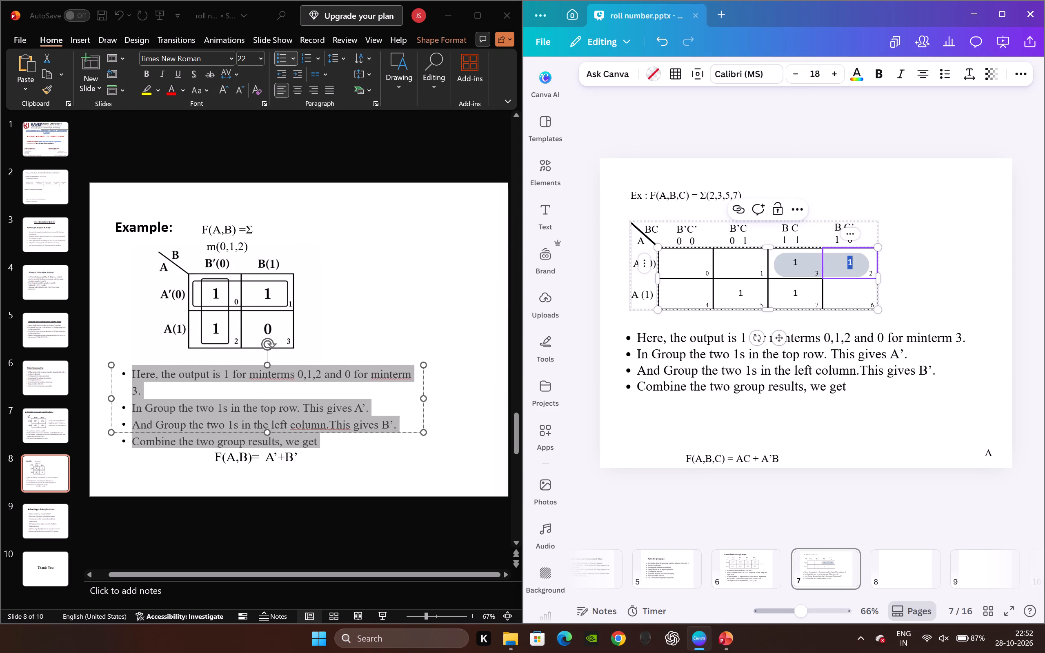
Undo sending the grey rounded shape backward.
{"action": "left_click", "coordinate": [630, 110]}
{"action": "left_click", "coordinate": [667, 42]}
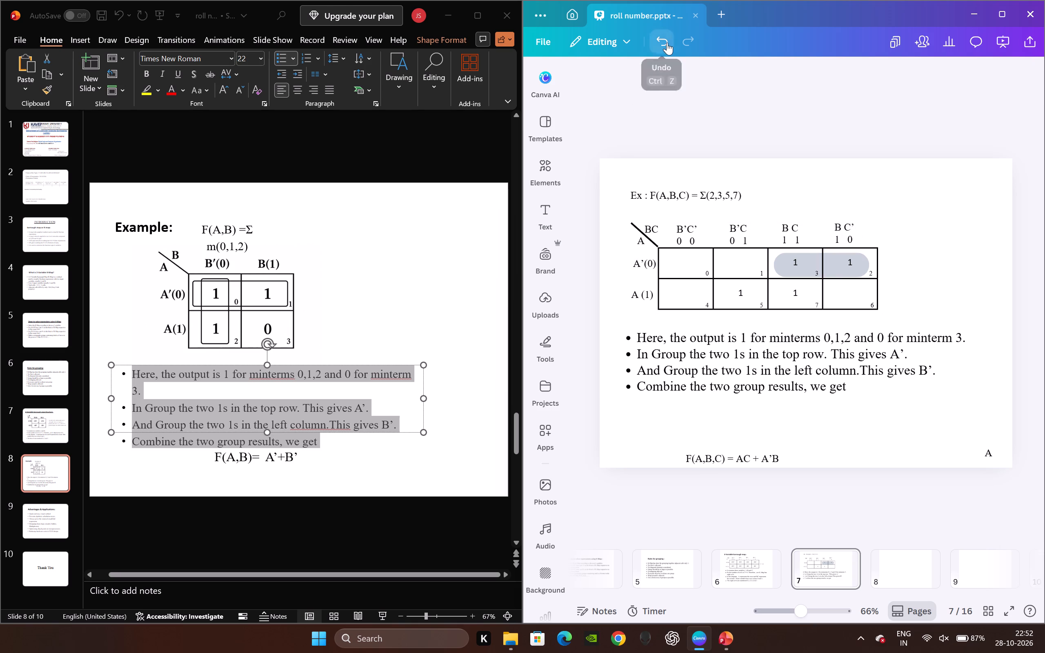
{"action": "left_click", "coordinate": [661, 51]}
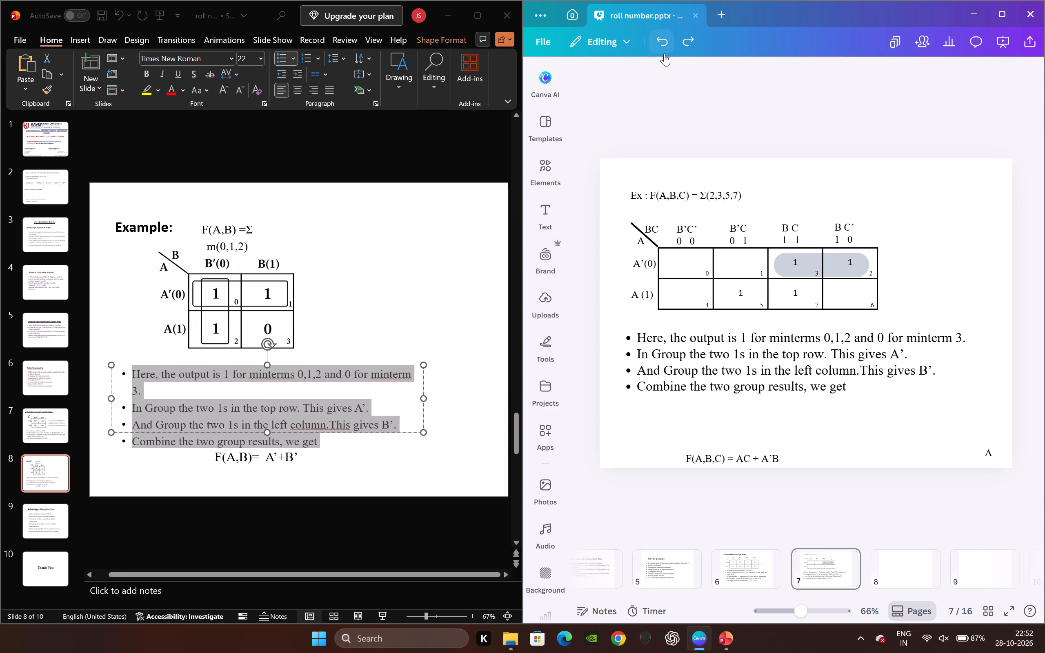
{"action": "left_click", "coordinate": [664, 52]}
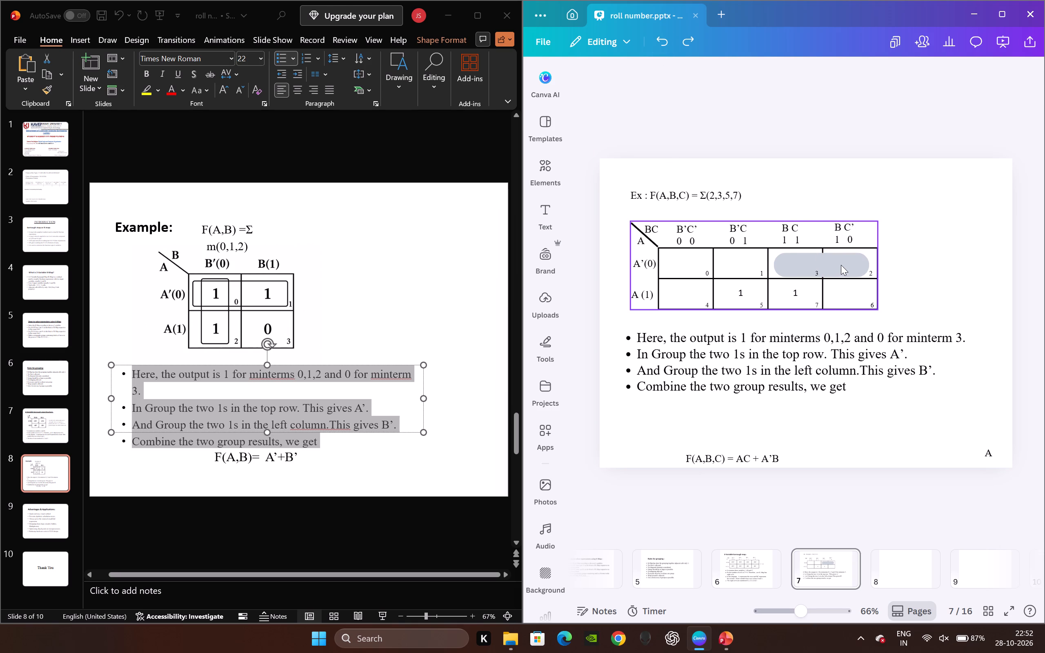
Fill the rounded shape over cells 3 and 2 with white from the design's colours.
{"action": "left_click", "coordinate": [841, 265]}
{"action": "left_click", "coordinate": [743, 80]}
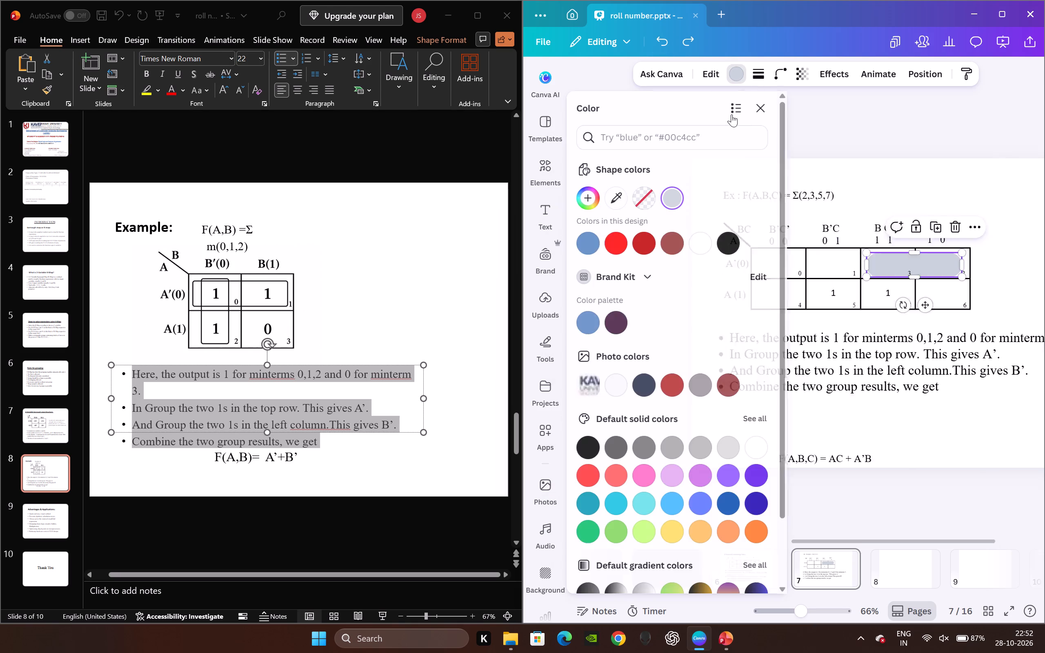
{"action": "left_click", "coordinate": [696, 244]}
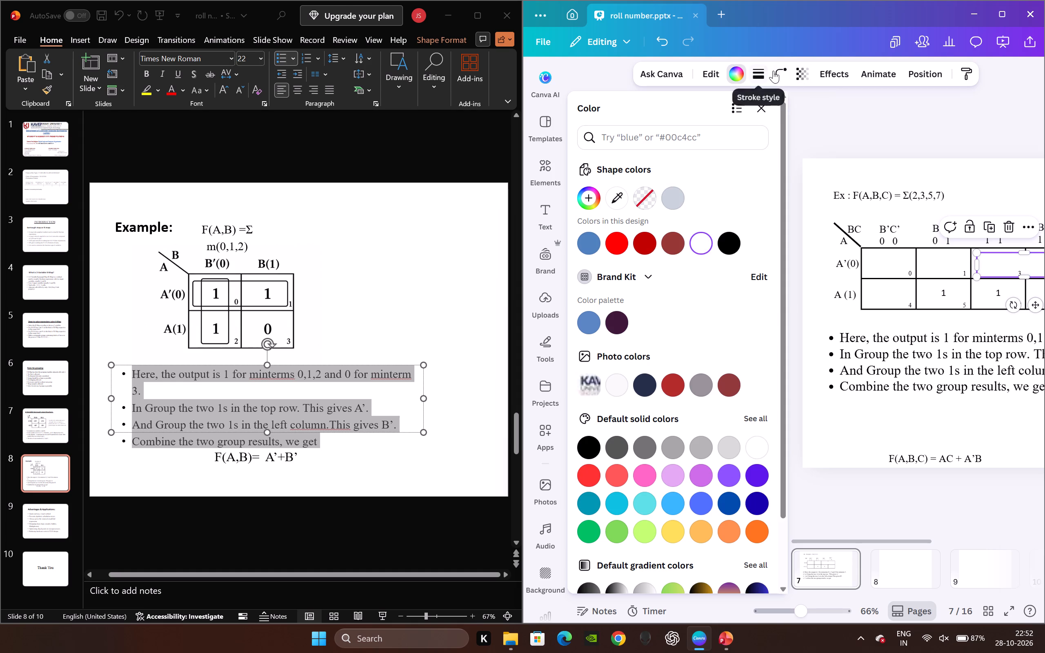
Give the white rounded shape over cells 3 and 2 a thin solid black outline.
{"action": "left_click", "coordinate": [756, 72]}
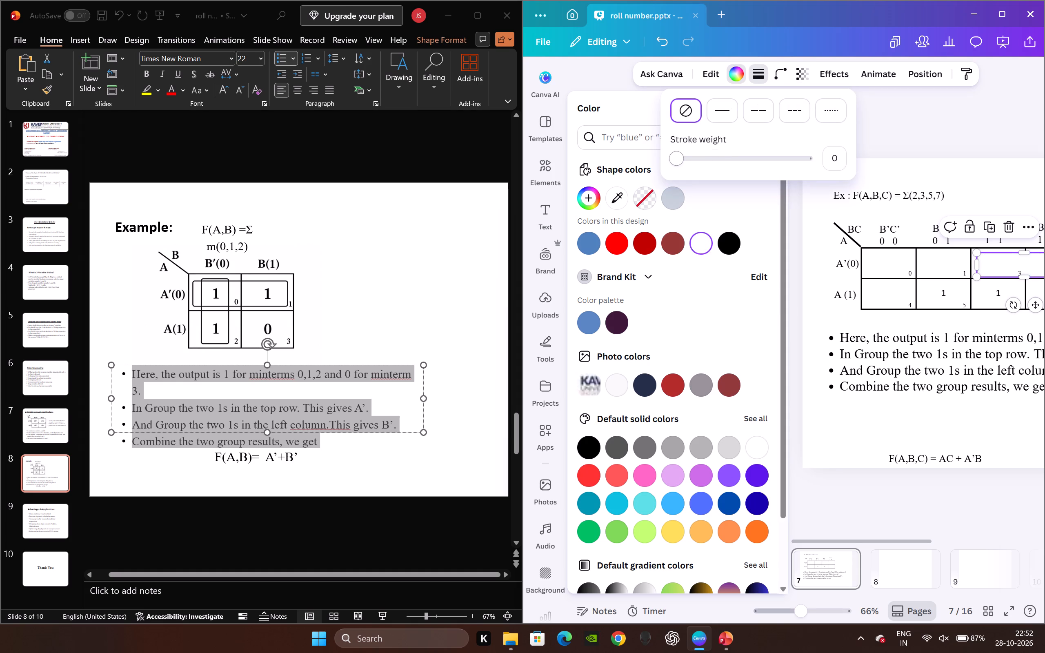
{"action": "left_click", "coordinate": [679, 159]}
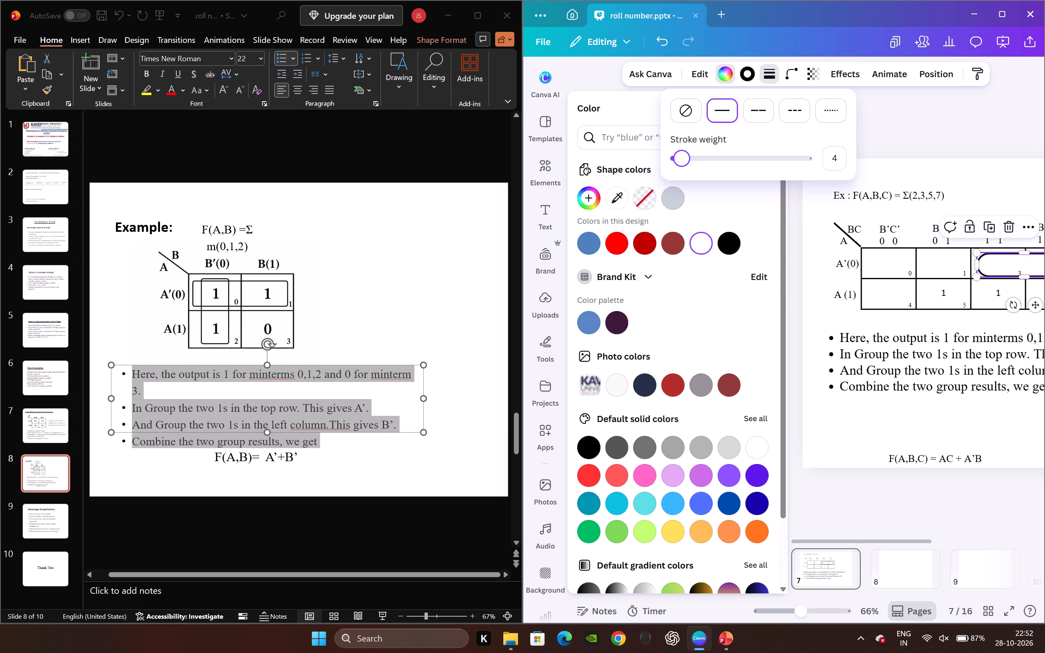
{"action": "left_click", "coordinate": [680, 162]}
{"action": "left_click", "coordinate": [957, 110]}
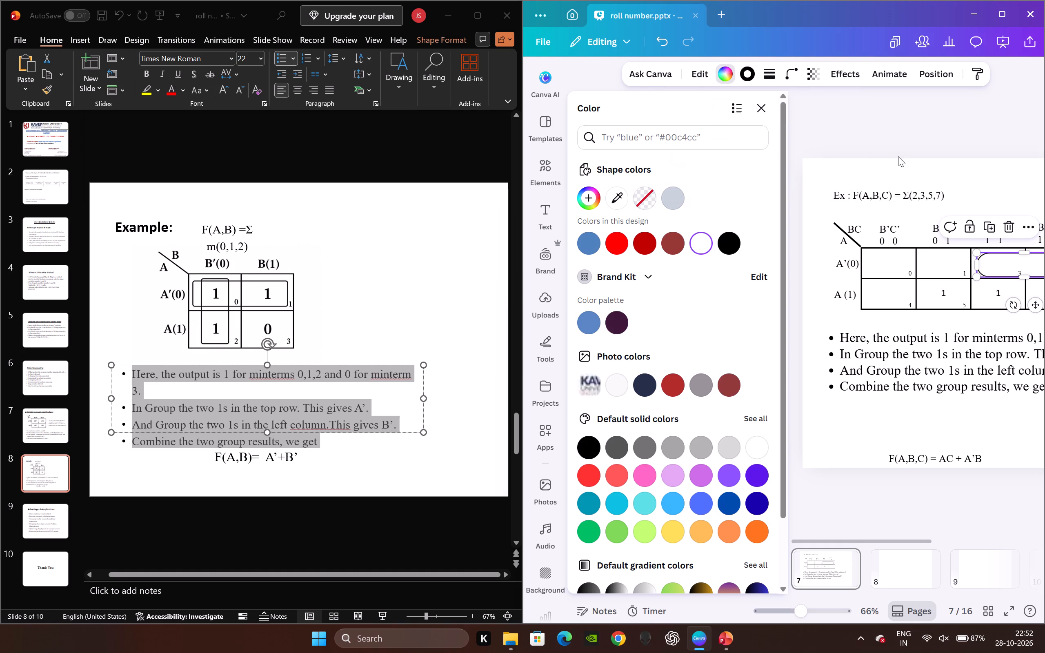
{"action": "left_click", "coordinate": [767, 111]}
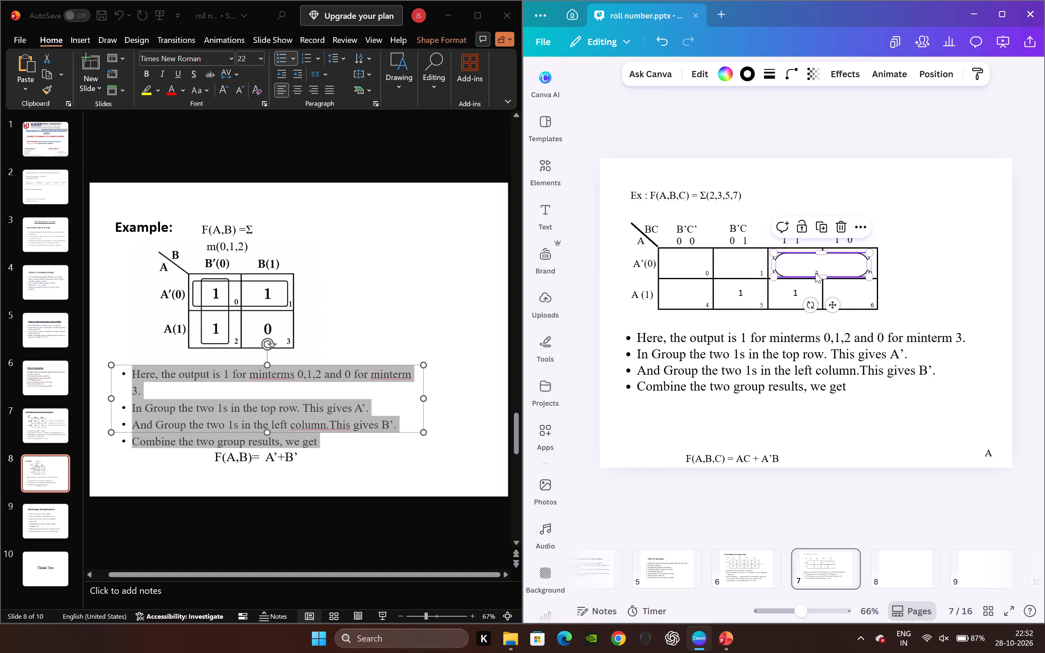
Duplicate the outlined rounded shape over cells 3 and 2 and place the copy over cells 5 and 7.
{"action": "left_click", "coordinate": [823, 227]}
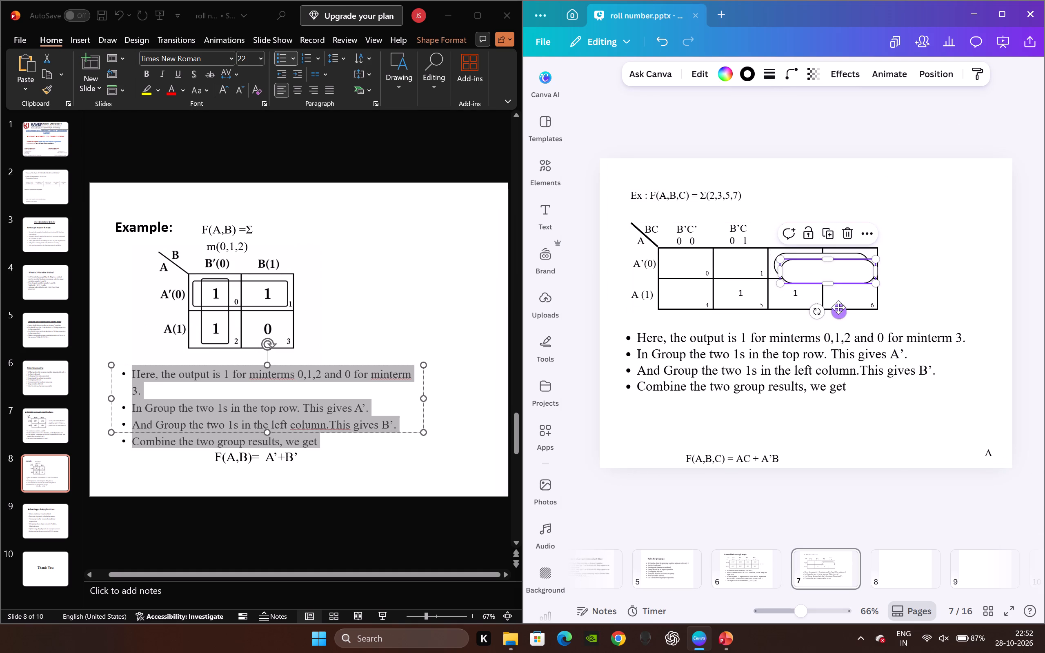
{"action": "left_click_drag", "start_coordinate": [841, 312], "coordinate": [785, 335]}
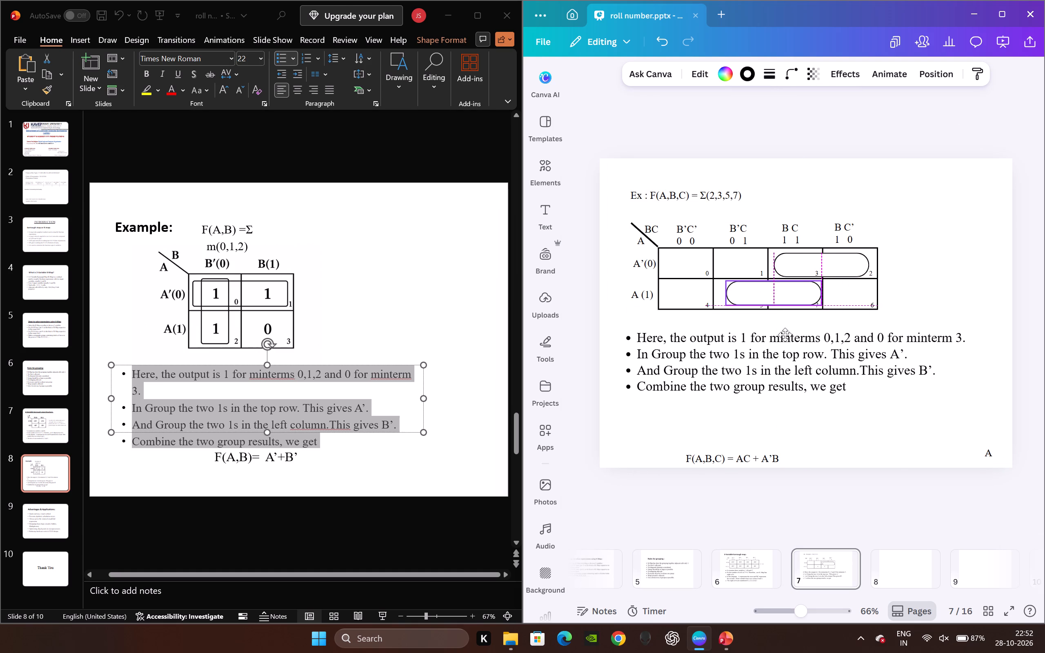
{"action": "left_click_drag", "start_coordinate": [785, 335], "coordinate": [785, 335]}
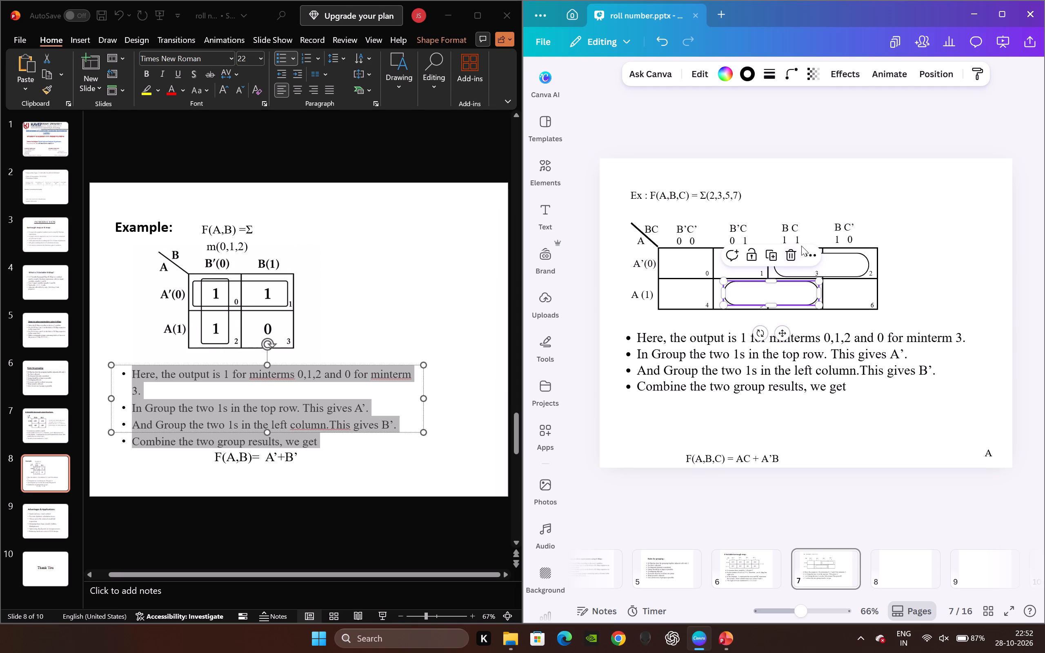
Send the rounded shape over cells 5 and 7 backward until it lies behind the map table.
{"action": "left_click", "coordinate": [809, 258]}
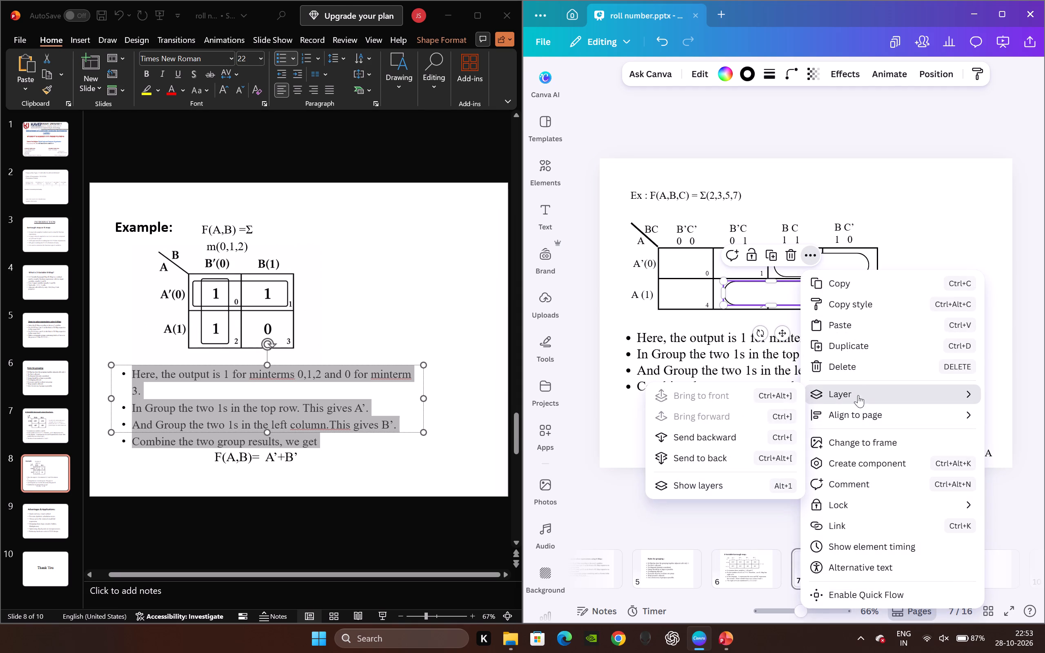
{"action": "left_click", "coordinate": [760, 441]}
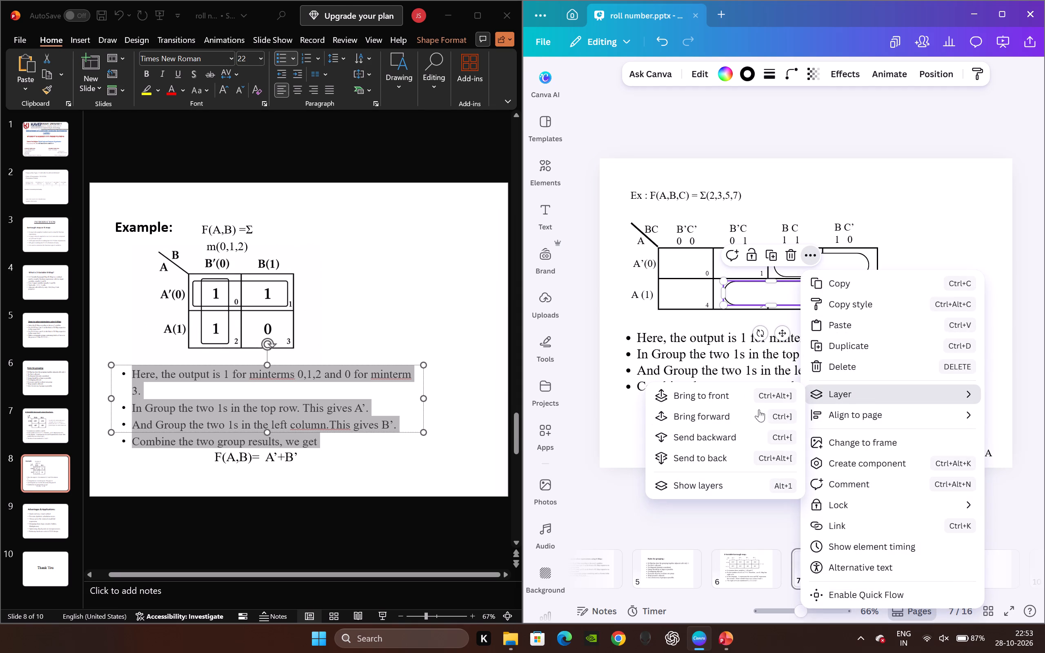
{"action": "left_click", "coordinate": [763, 432]}
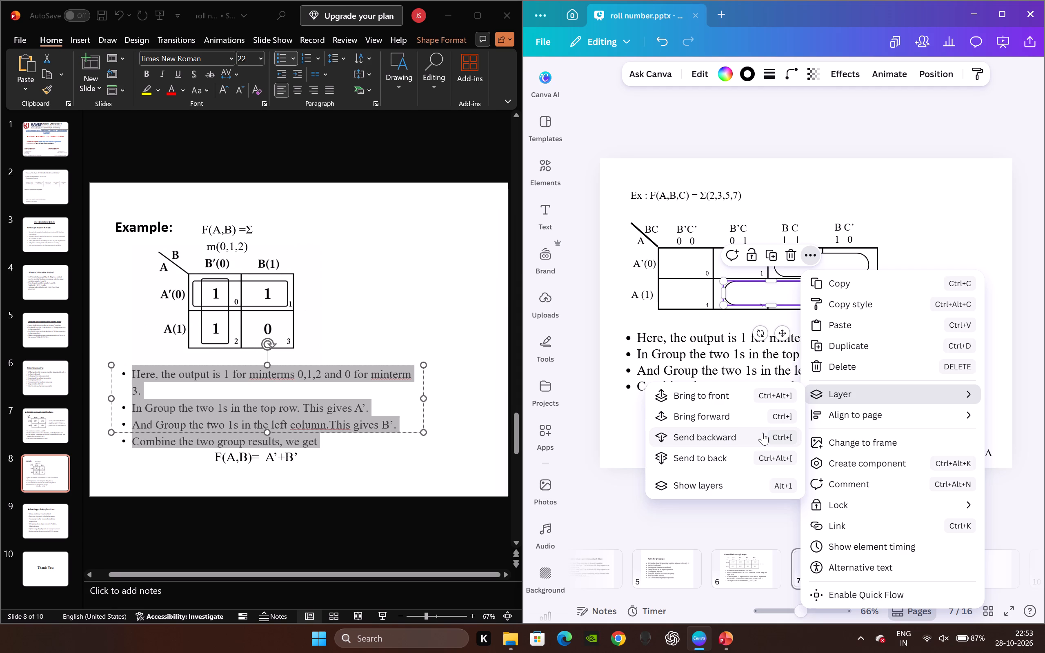
{"action": "left_click", "coordinate": [763, 433]}
{"action": "left_click", "coordinate": [763, 433]}
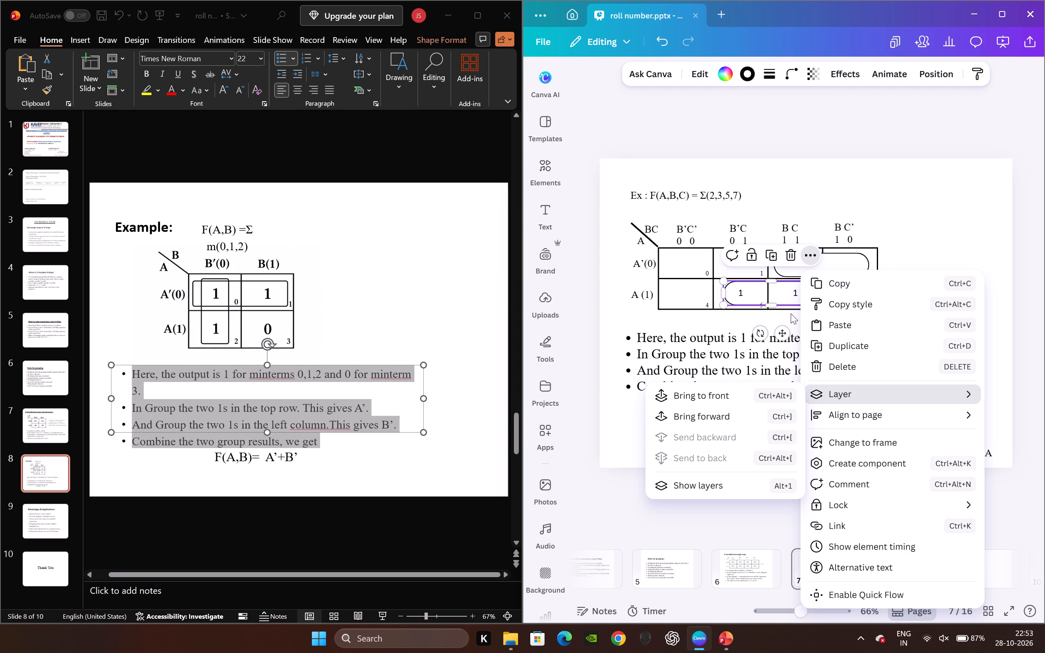
{"action": "left_click", "coordinate": [854, 107]}
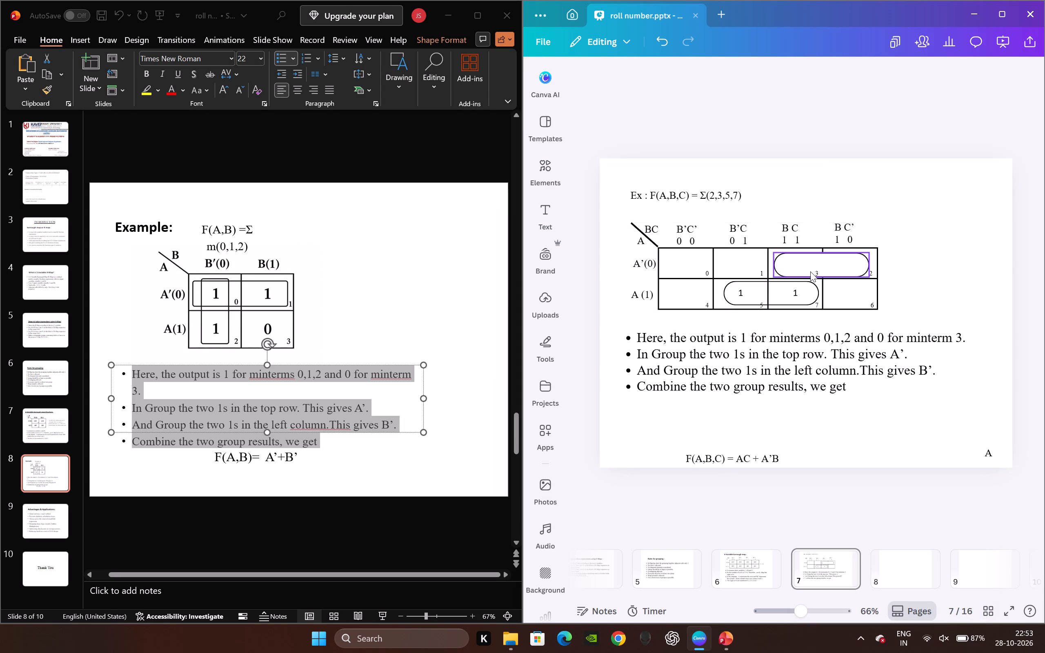
Send the rounded shape over cells 3 and 2 backward until it lies behind the map table.
{"action": "left_click", "coordinate": [802, 270]}
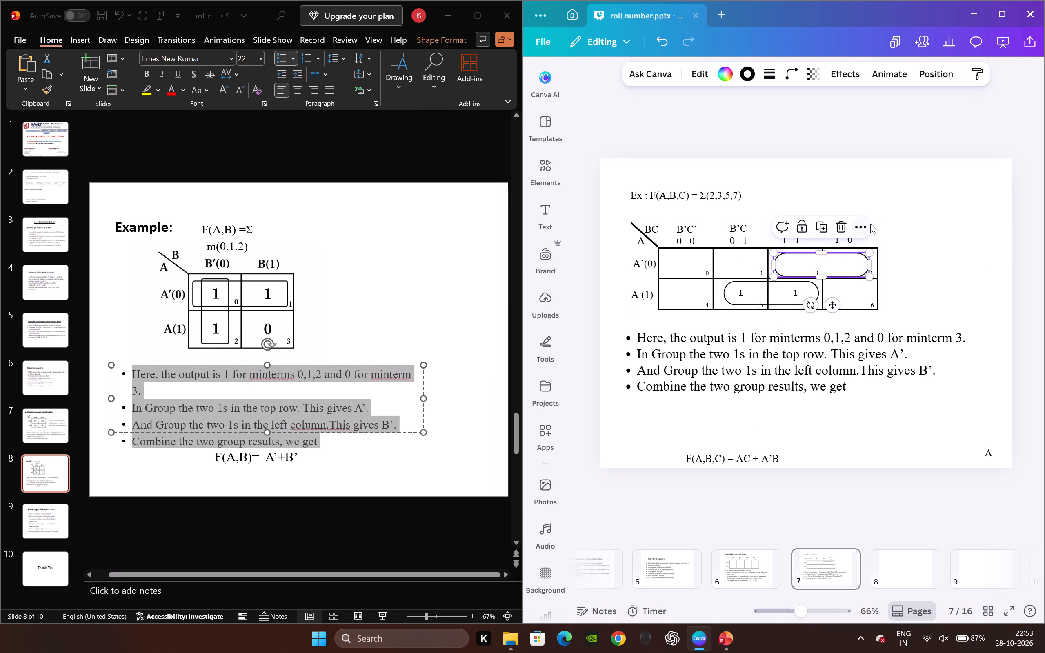
{"action": "left_click", "coordinate": [856, 225]}
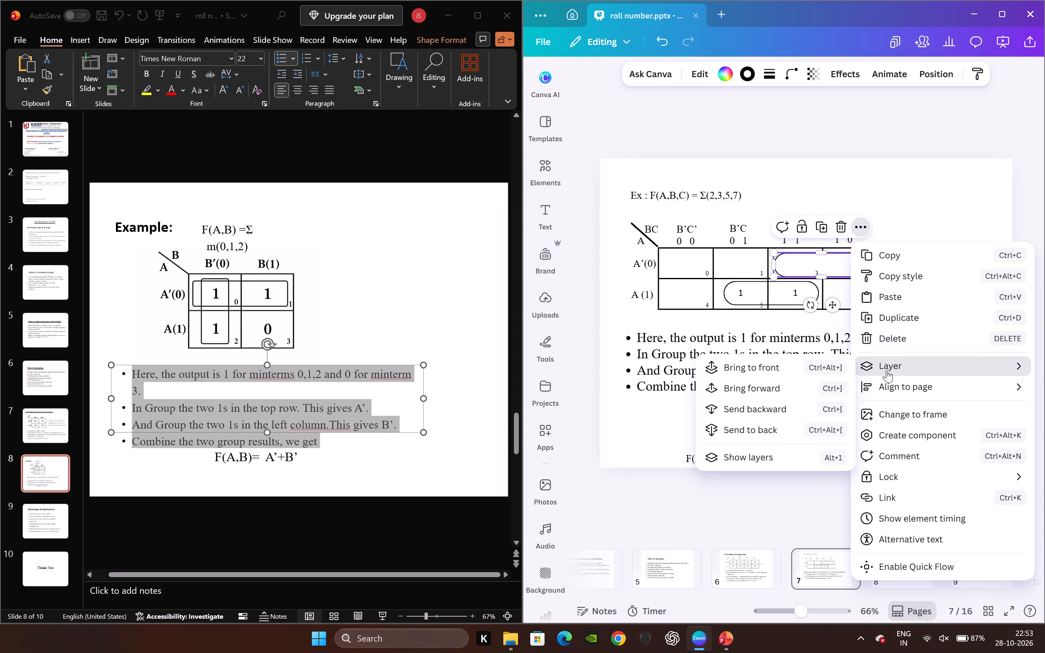
{"action": "left_click", "coordinate": [786, 395]}
{"action": "triple_click", "coordinate": [785, 395]}
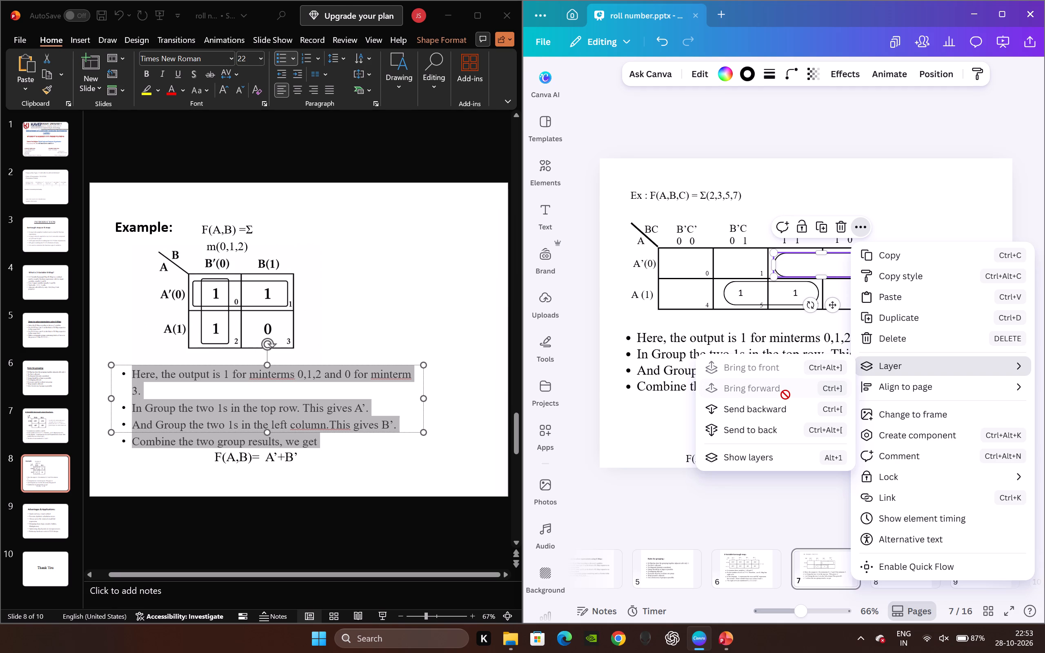
{"action": "left_click", "coordinate": [845, 102]}
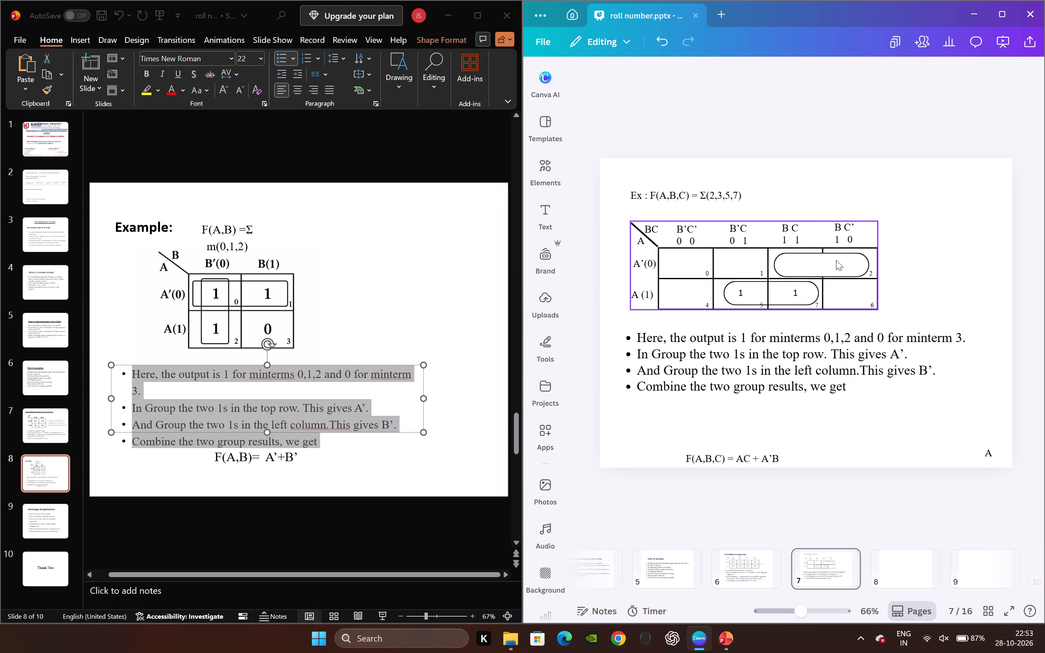
{"action": "left_click", "coordinate": [835, 260]}
{"action": "left_click", "coordinate": [858, 229]}
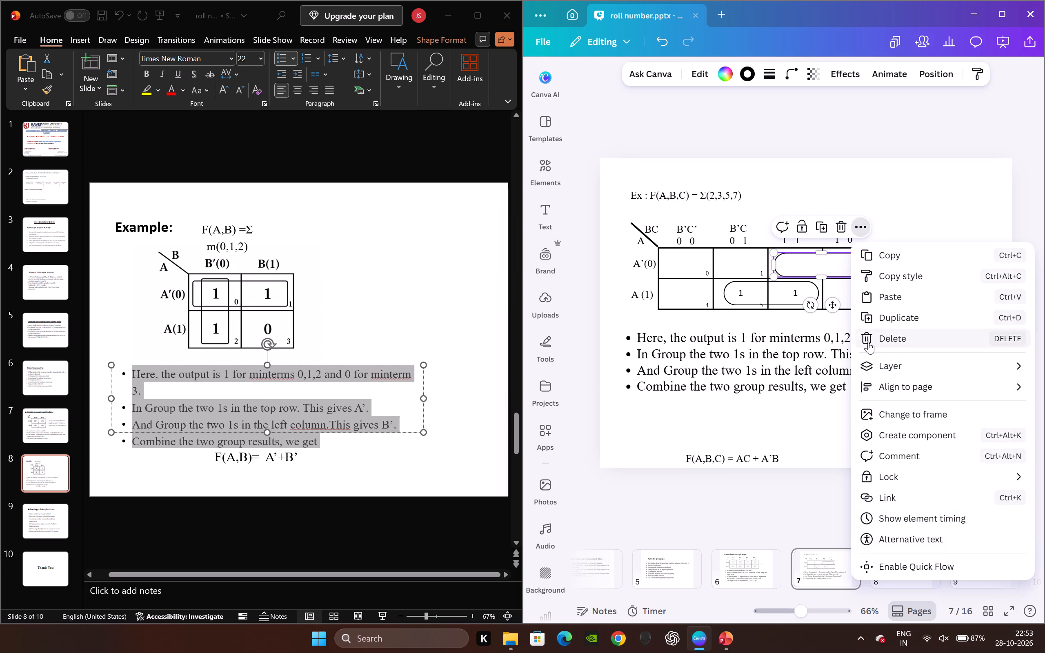
{"action": "left_click", "coordinate": [795, 409]}
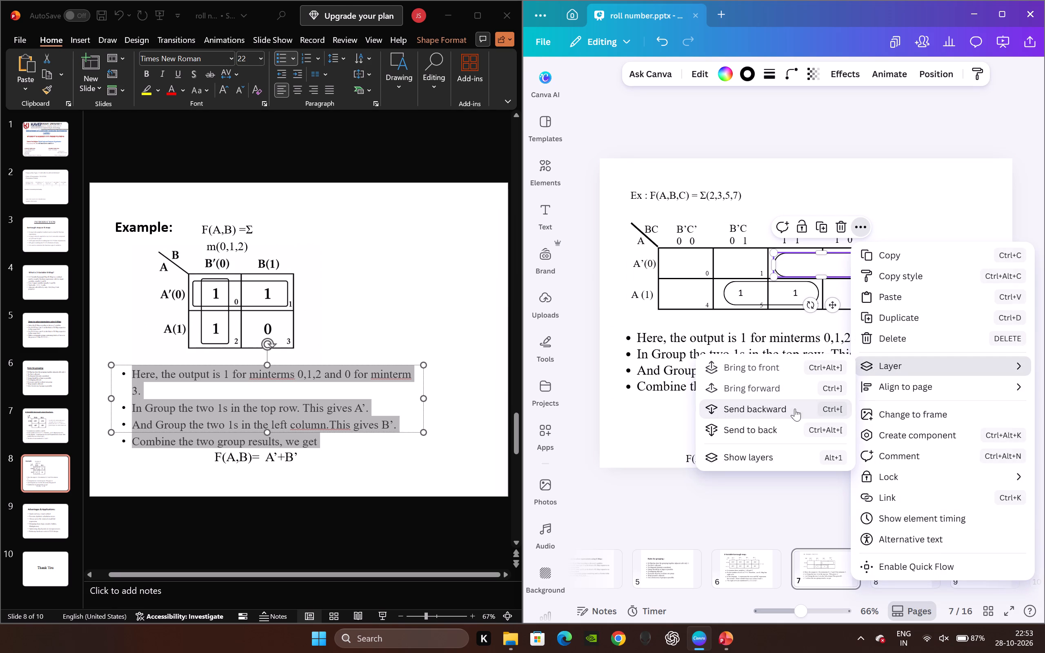
{"action": "triple_click", "coordinate": [795, 409]}
{"action": "left_click", "coordinate": [794, 409]}
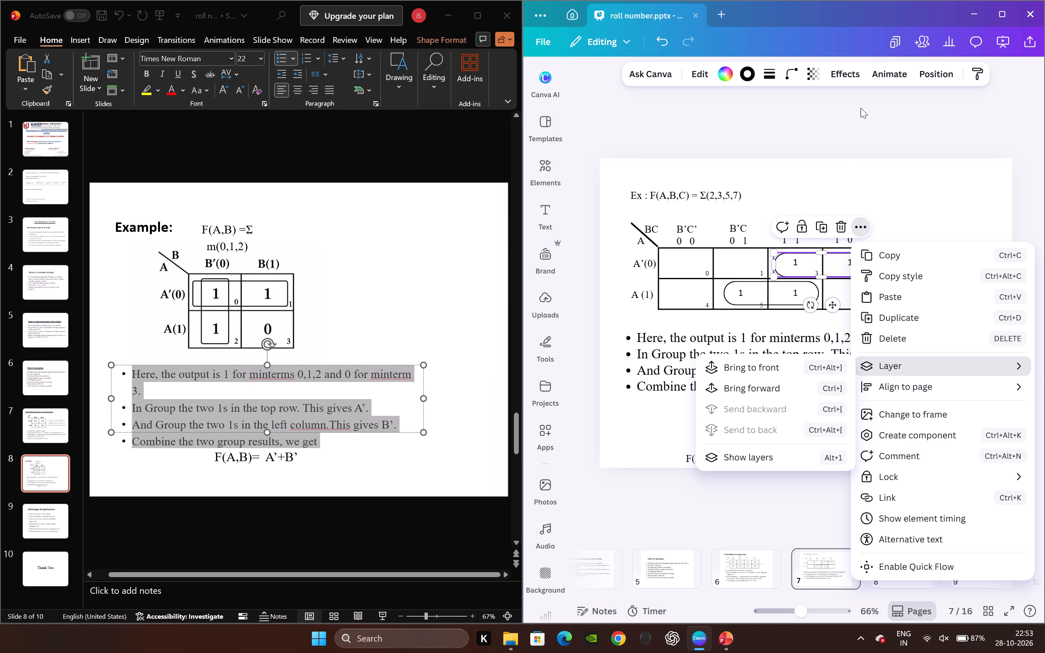
{"action": "left_click", "coordinate": [862, 100]}
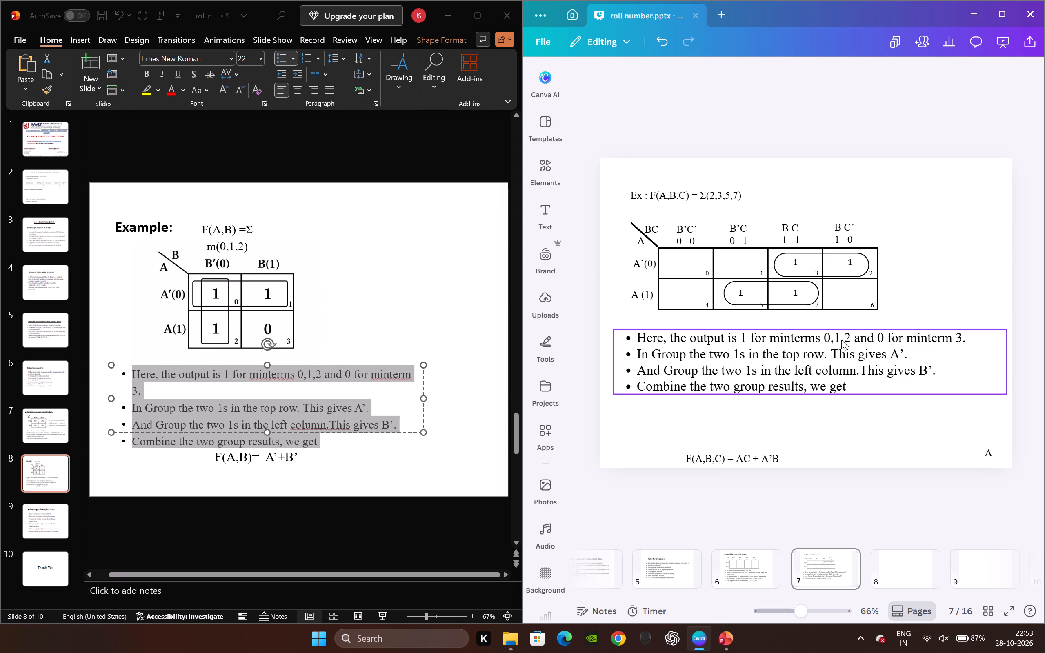
Replace the 0 after "and" in the first explanation bullet with 7.
{"action": "double_click", "coordinate": [841, 340]}
{"action": "left_click", "coordinate": [882, 335]}
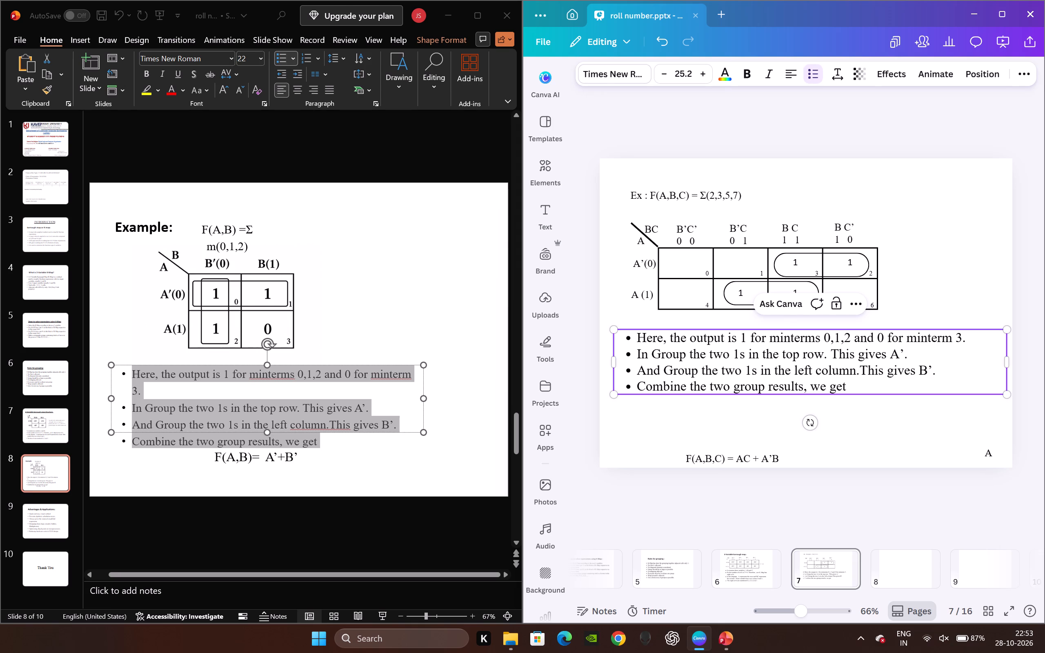
{"action": "key", "text": "BackSpace"}
{"action": "key", "text": "Home"}
{"action": "key", "text": "Left"}
{"action": "key", "text": "Left"}
{"action": "key", "text": "Left"}
{"action": "key", "text": "Right"}
{"action": "key", "text": "Right"}
{"action": "key", "text": "Right"}
{"action": "key", "text": "Right"}
{"action": "key", "text": "Right"}
{"action": "key", "text": "Right"}
{"action": "key", "text": "Right"}
{"action": "key", "text": "Right"}
{"action": "key", "text": "Right"}
{"action": "key", "text": "Right"}
{"action": "key", "text": "Right"}
{"action": "key", "text": "Right"}
{"action": "key", "text": "Right"}
{"action": "key", "text": "Right"}
{"action": "key", "text": "Right"}
{"action": "key", "text": "Right"}
{"action": "key", "text": "Right"}
{"action": "key", "text": "Right"}
{"action": "key", "text": "Right"}
{"action": "key", "text": "Right"}
{"action": "key", "text": "Right"}
{"action": "key", "text": "Right"}
{"action": "key", "text": "Home"}
{"action": "key", "text": "Right"}
{"action": "key", "text": "Right"}
{"action": "key", "text": "Right"}
{"action": "key", "text": "Right"}
{"action": "key", "text": "Right"}
{"action": "key", "text": "Right"}
{"action": "key", "text": "Right"}
{"action": "key", "text": "Right"}
{"action": "key", "text": "Right"}
{"action": "key", "text": "Right"}
{"action": "key", "text": "Right"}
{"action": "key", "text": "Right"}
{"action": "key", "text": "Right"}
{"action": "key", "text": "Right"}
{"action": "key", "text": "Right"}
{"action": "key", "text": "Right"}
{"action": "key", "text": "Right"}
{"action": "key", "text": "Right"}
{"action": "key", "text": "Right"}
{"action": "key", "text": "Right"}
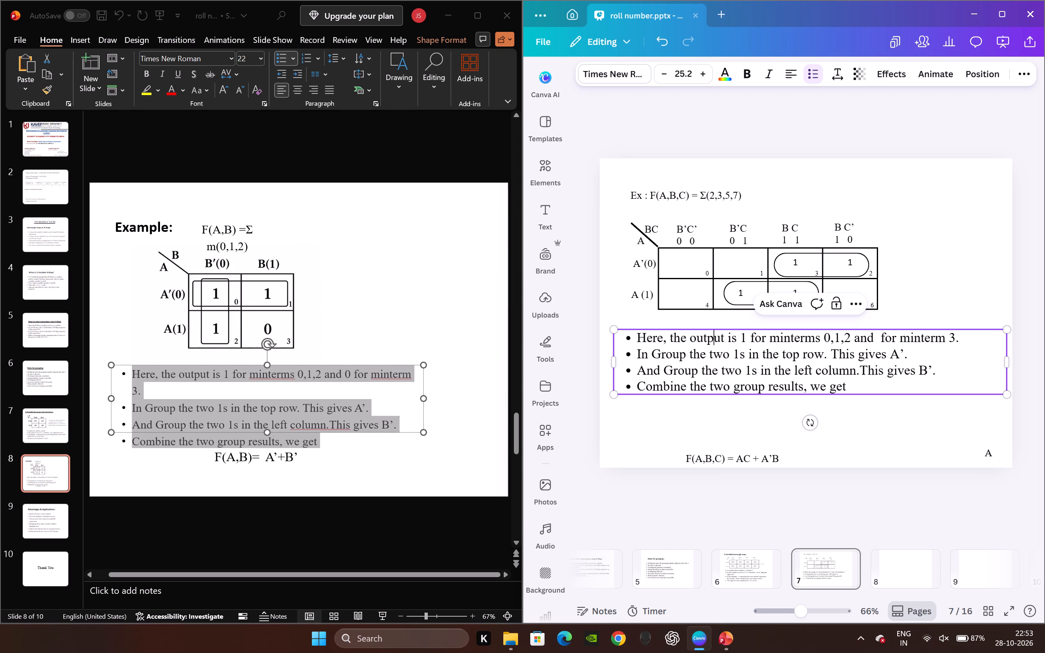
{"action": "key", "text": "Right"}
{"action": "key", "text": "7"}
Replace the minterm list 0,1,2 in the first explanation bullet with 3,2,5.
{"action": "key", "text": "Left"}
{"action": "key", "text": "Left"}
{"action": "key", "text": "Left"}
{"action": "key", "text": "Left"}
{"action": "key", "text": "Left"}
{"action": "key", "text": "Left"}
{"action": "key", "text": "BackSpace"}
{"action": "key", "text": "BackSpace"}
{"action": "key", "text": "BackSpace"}
{"action": "key", "text": "BackSpace"}
{"action": "key", "text": "BackSpace"}
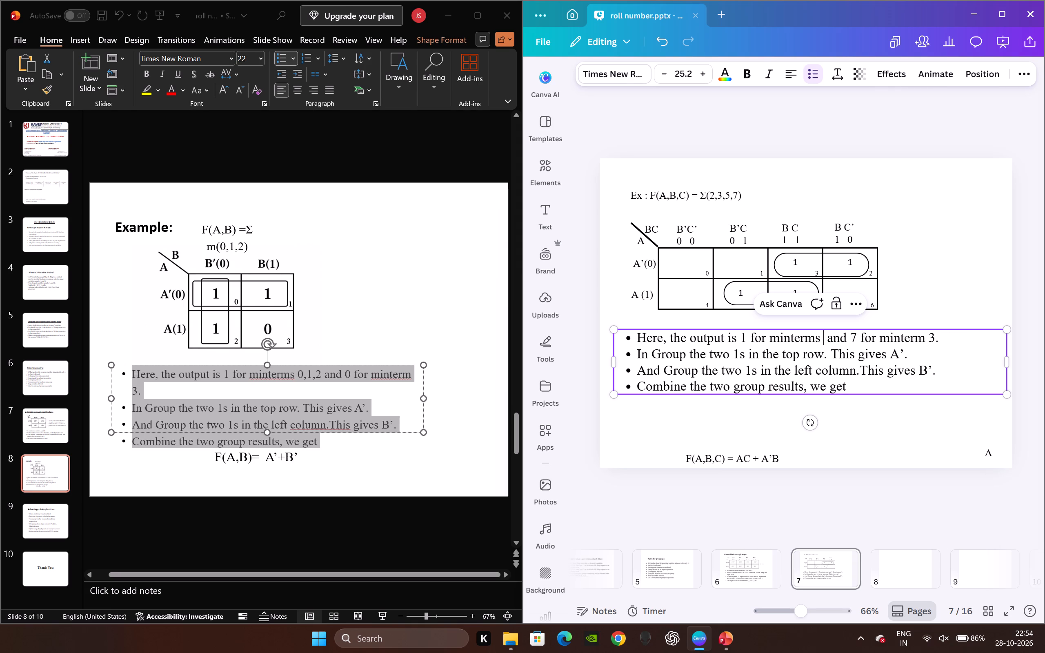
{"action": "key", "text": "3"}
{"action": "type", "text": ",2,5"}
{"action": "key", "text": "comma"}
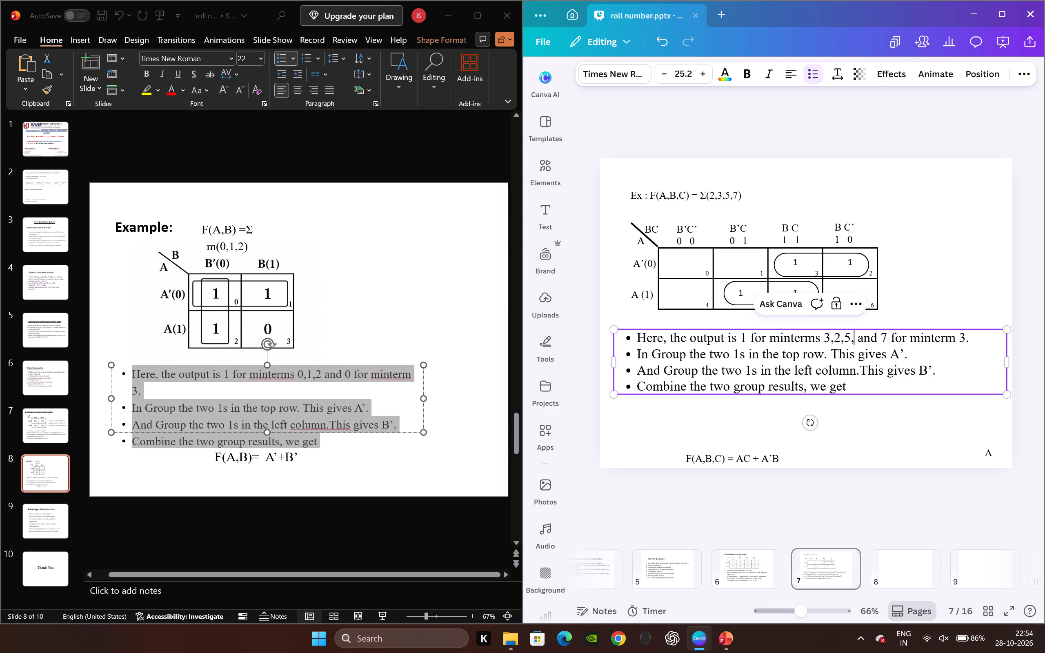
{"action": "key", "text": "BackSpace"}
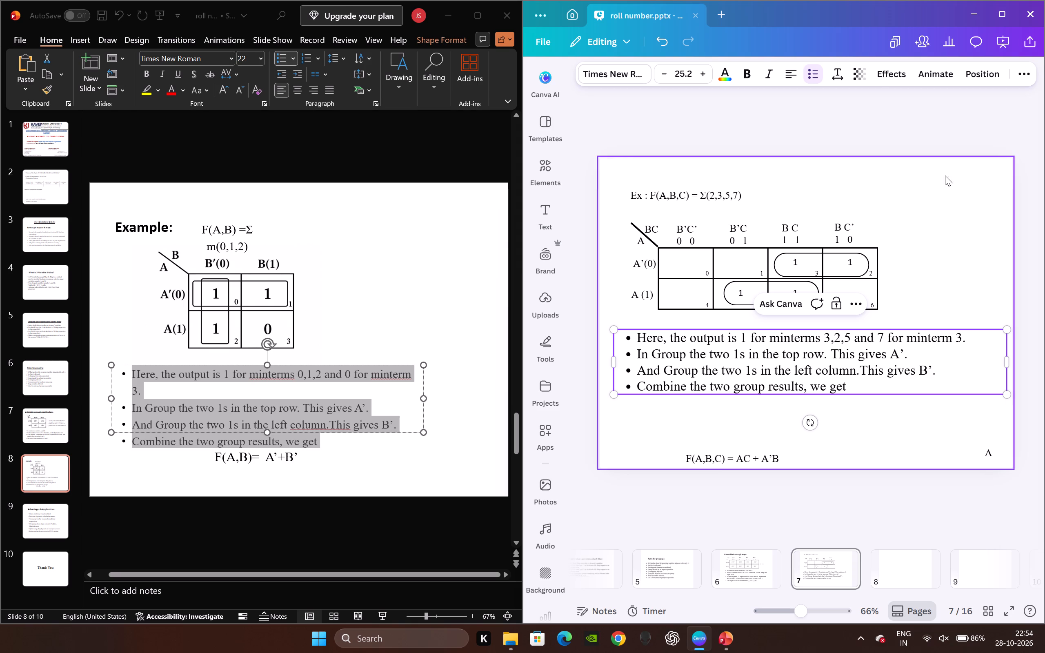
{"action": "left_click", "coordinate": [874, 106]}
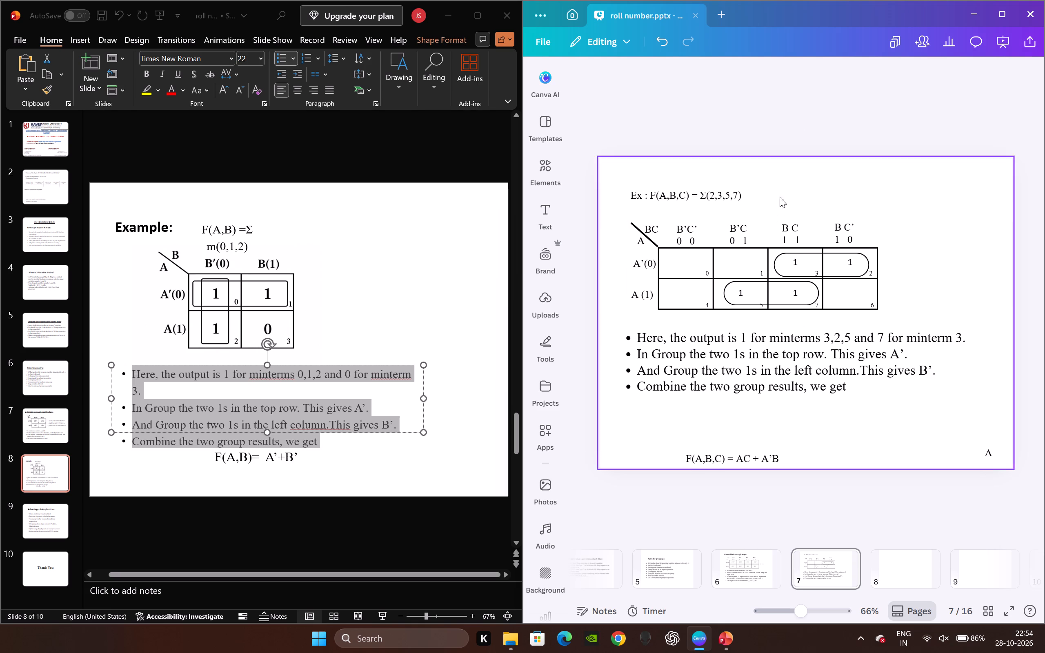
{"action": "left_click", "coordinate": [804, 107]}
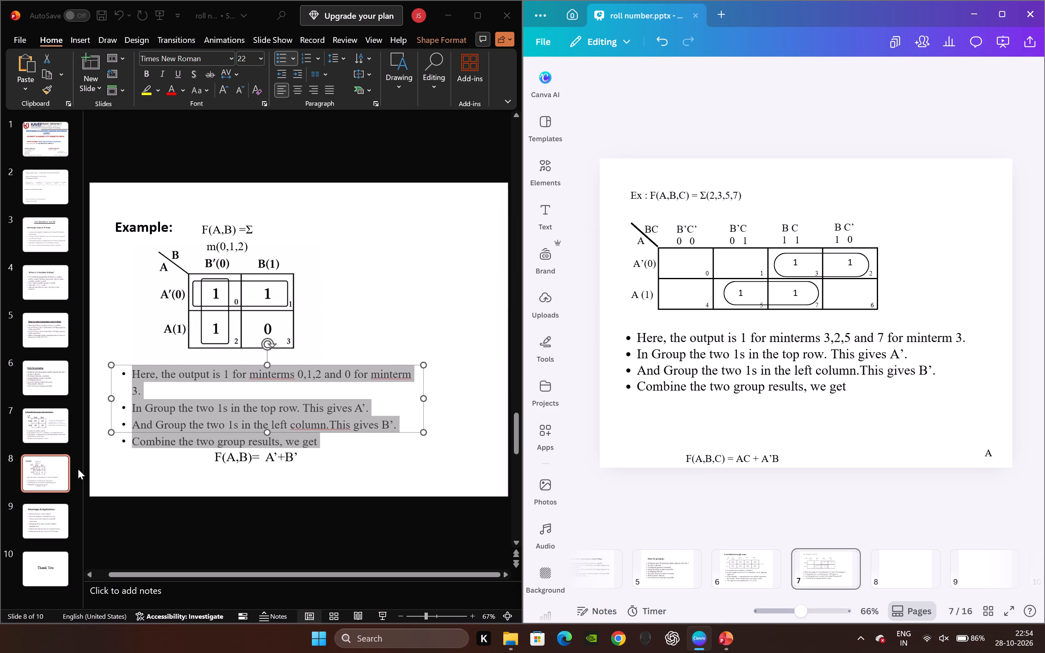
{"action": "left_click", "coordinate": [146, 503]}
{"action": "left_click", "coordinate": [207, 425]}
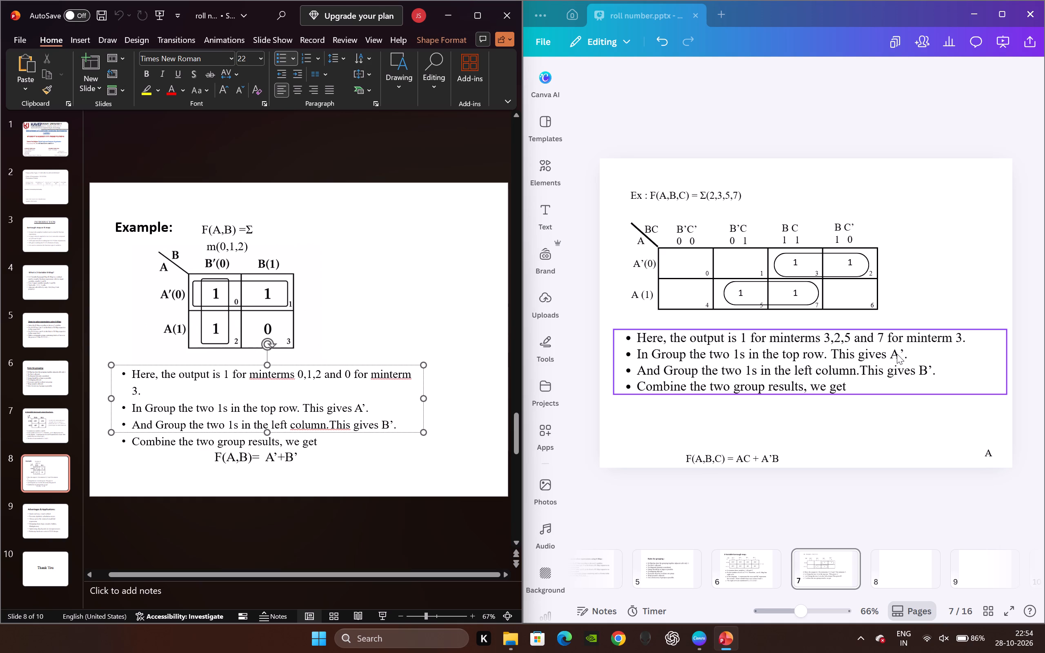
Insert B into the second bullet's resulting term in the Canva page so it reads AB’.
{"action": "left_click", "coordinate": [897, 354]}
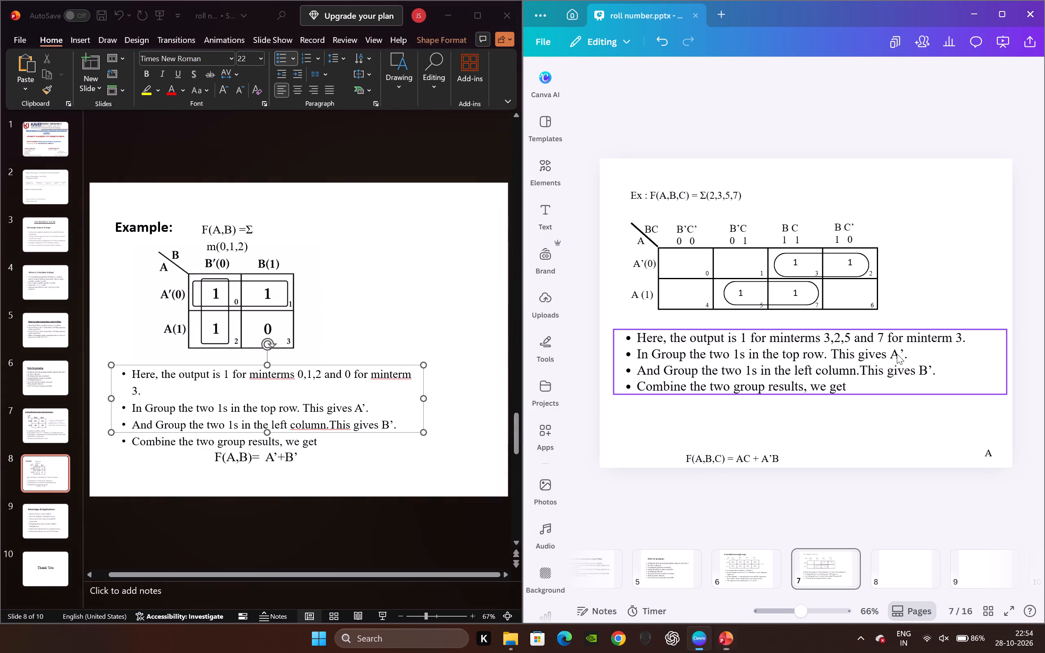
{"action": "left_click", "coordinate": [897, 354]}
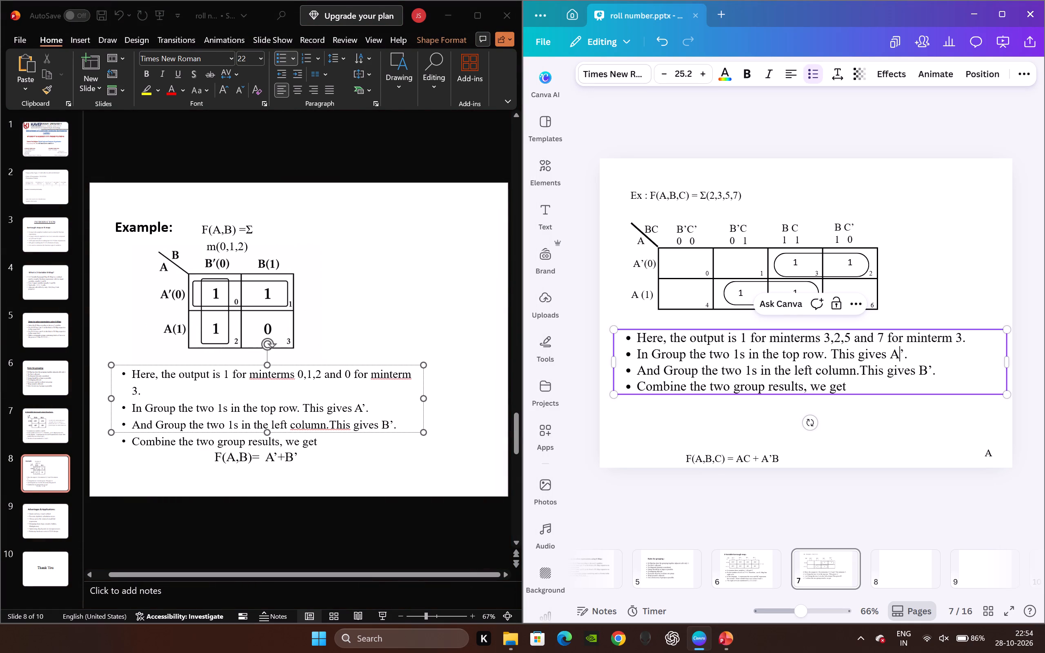
{"action": "key", "text": "b"}
Replace "left column." in the third explanation bullet with "top row" copied from the second bullet, followed by a period.
{"action": "left_click_drag", "start_coordinate": [781, 353], "coordinate": [821, 336]}
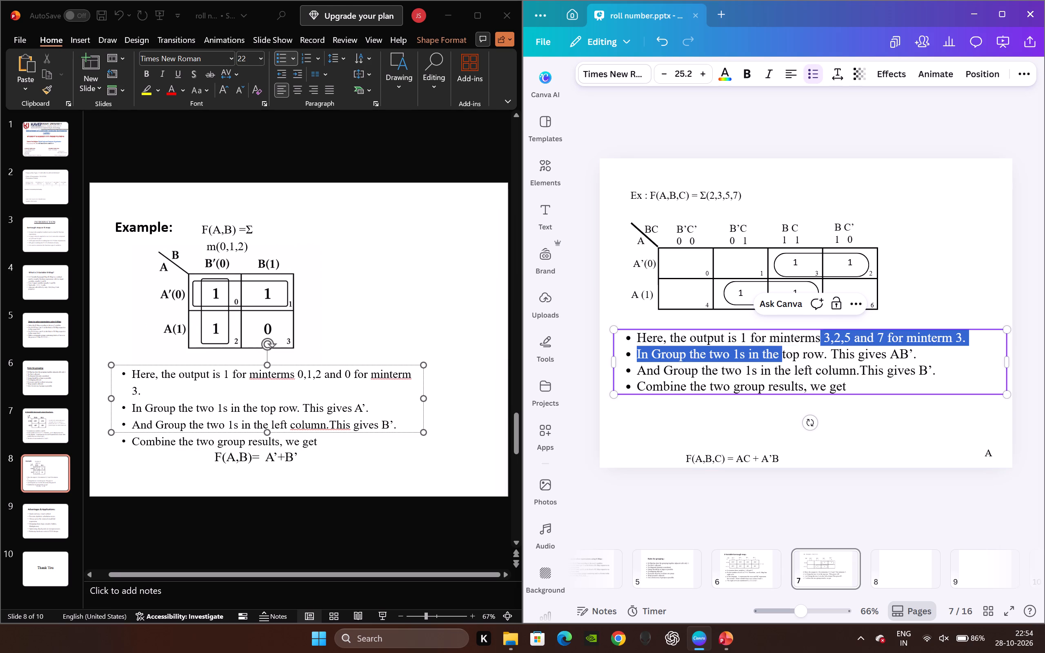
{"action": "left_click_drag", "start_coordinate": [821, 336], "coordinate": [821, 348]}
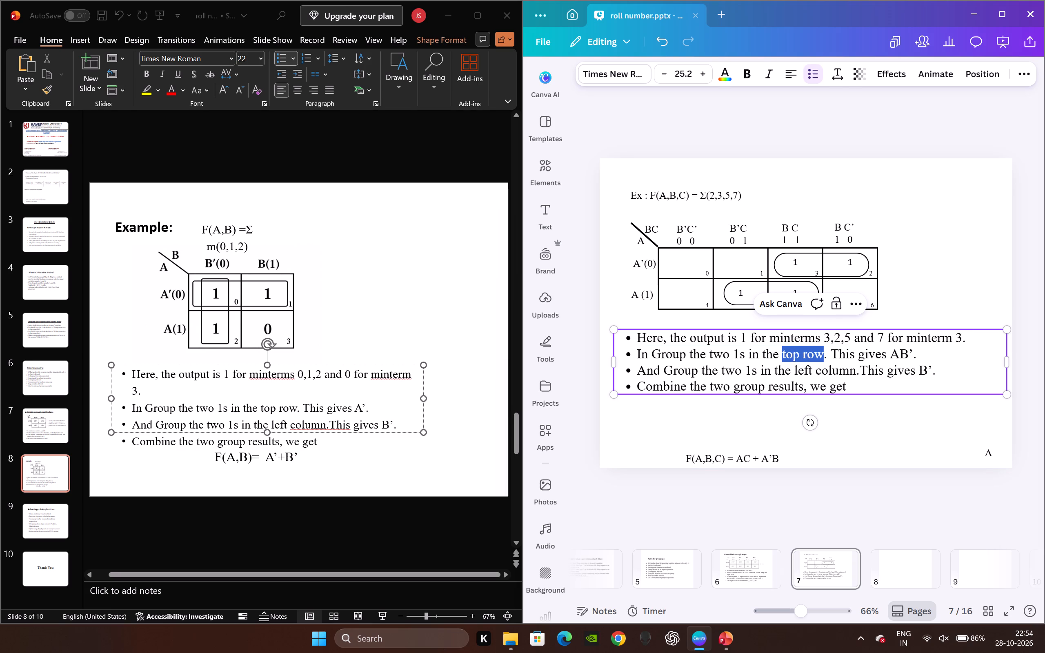
{"action": "left_click_drag", "start_coordinate": [821, 348], "coordinate": [823, 355]}
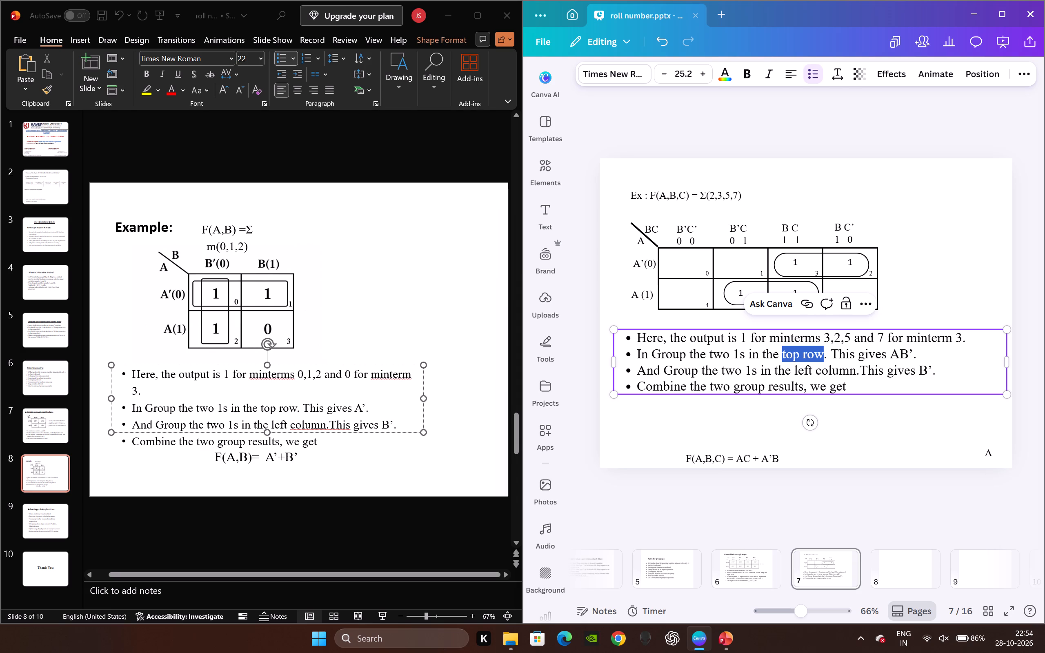
{"action": "key", "text": "ctrl+c"}
{"action": "left_click_drag", "start_coordinate": [797, 368], "coordinate": [801, 372]}
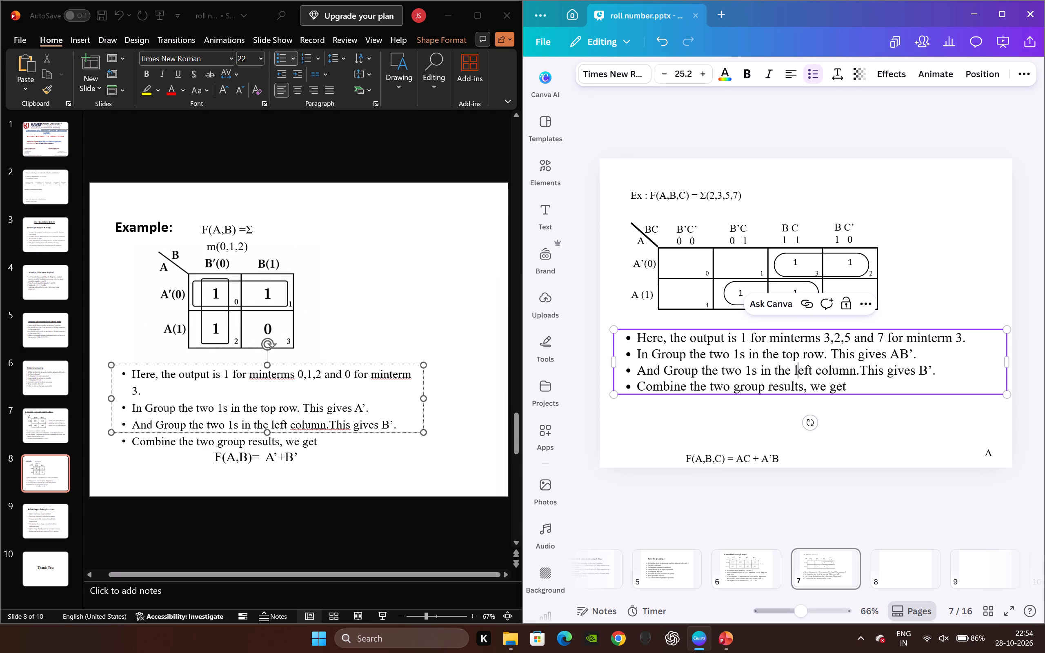
{"action": "left_click_drag", "start_coordinate": [801, 372], "coordinate": [858, 367]}
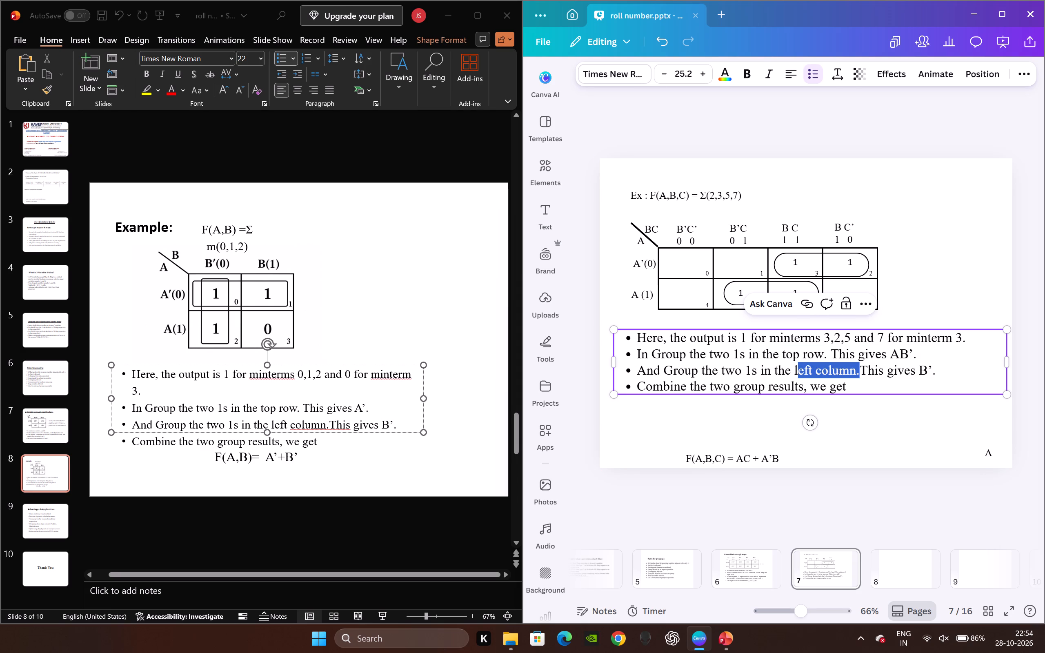
{"action": "left_click_drag", "start_coordinate": [858, 367], "coordinate": [858, 368]}
{"action": "key", "text": "BackSpace"}
{"action": "key", "text": "BackSpace"}
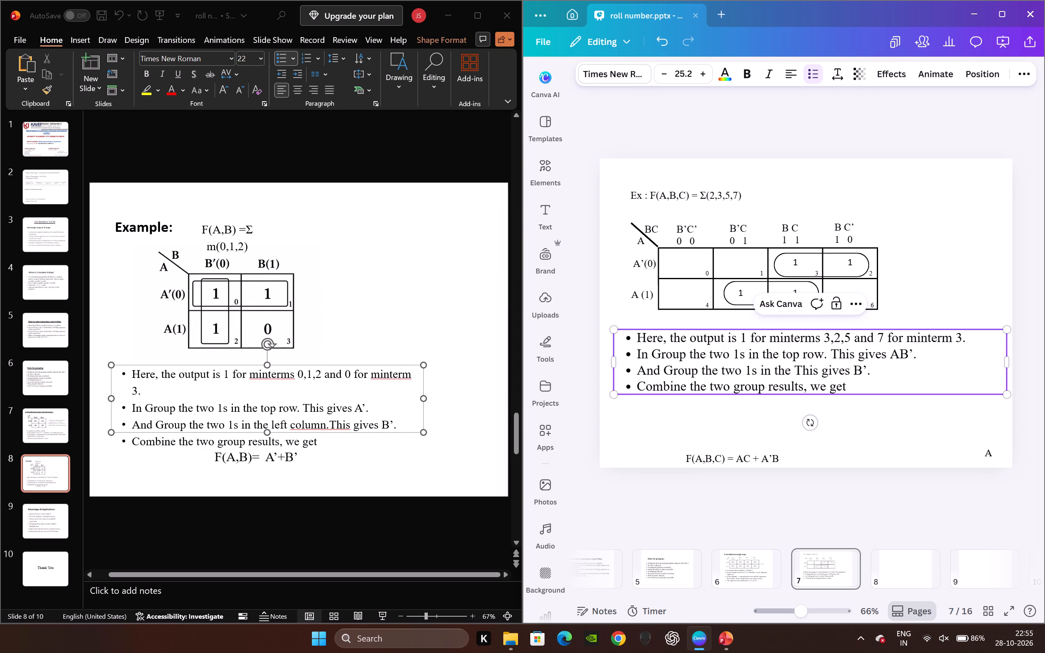
{"action": "key", "text": "ctrl+v"}
{"action": "key", "text": "space"}
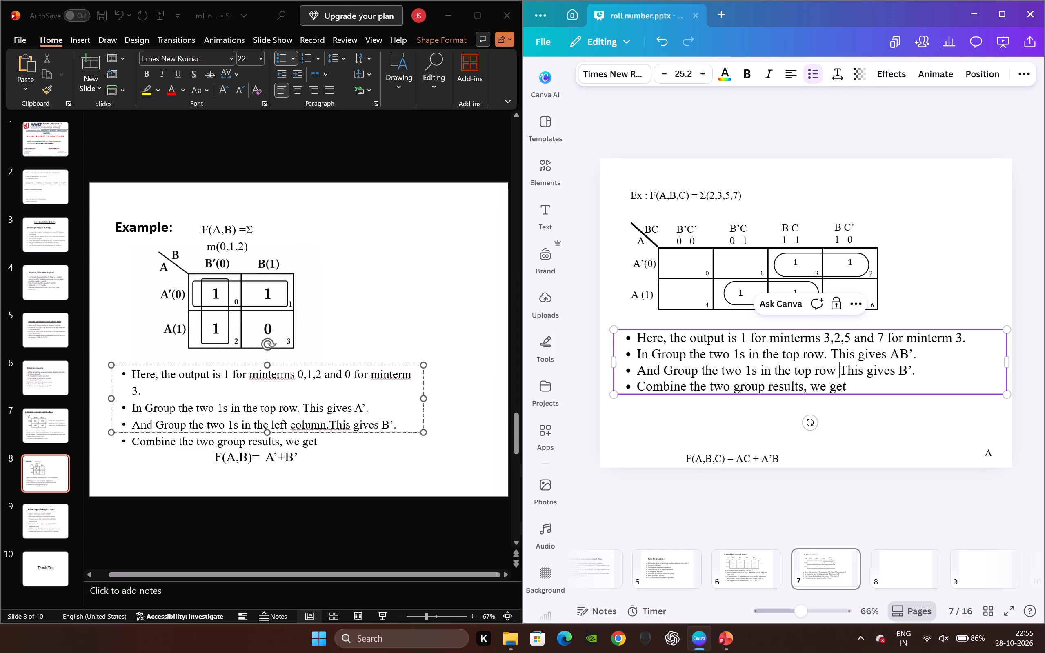
{"action": "type", "text": "."}
Replace the word "top" in the third explanation bullet with "bottom".
{"action": "key", "text": "Left"}
{"action": "key", "text": "Left"}
{"action": "key", "text": "Left"}
{"action": "key", "text": "Left"}
{"action": "key", "text": "Left"}
{"action": "key", "text": "Left"}
{"action": "key", "text": "BackSpace"}
{"action": "key", "text": "BackSpace"}
{"action": "key", "text": "BackSpace"}
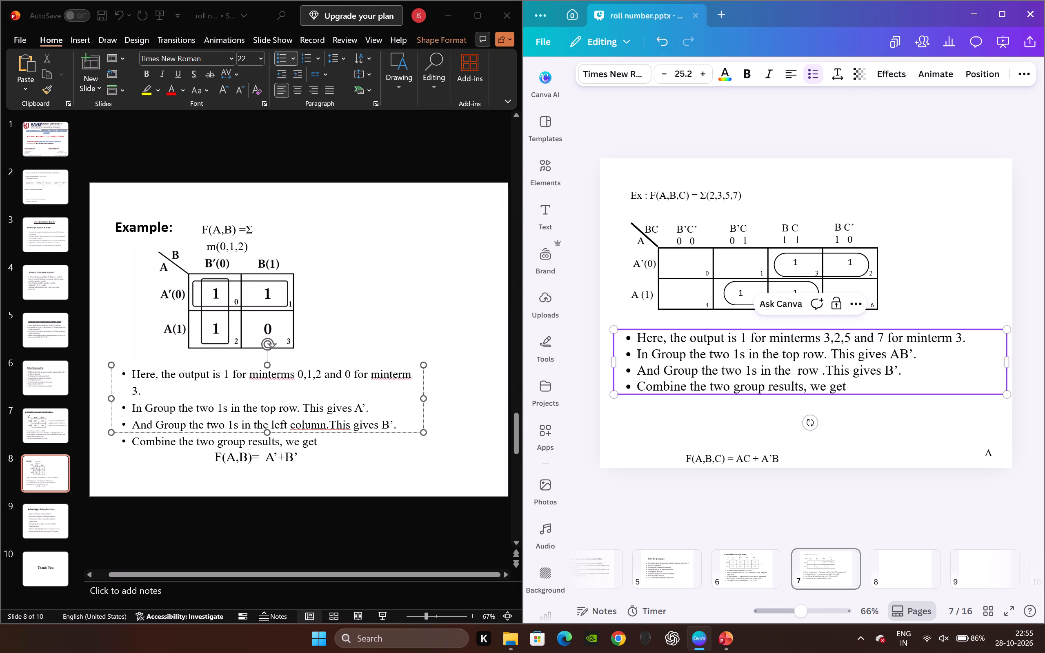
{"action": "type", "text": "NOTTOM"}
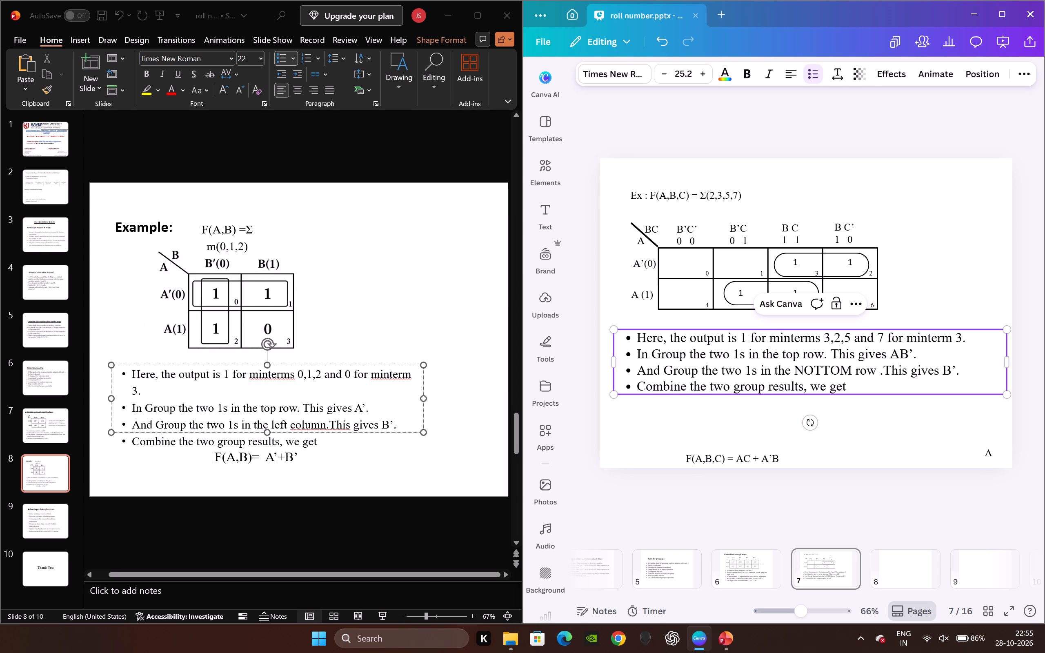
{"action": "key", "text": "BackSpace"}
{"action": "key", "text": "BackSpace"}
{"action": "key", "text": "BackSpace"}
{"action": "key", "text": "BackSpace"}
{"action": "key", "text": "BackSpace"}
{"action": "key", "text": "BackSpace"}
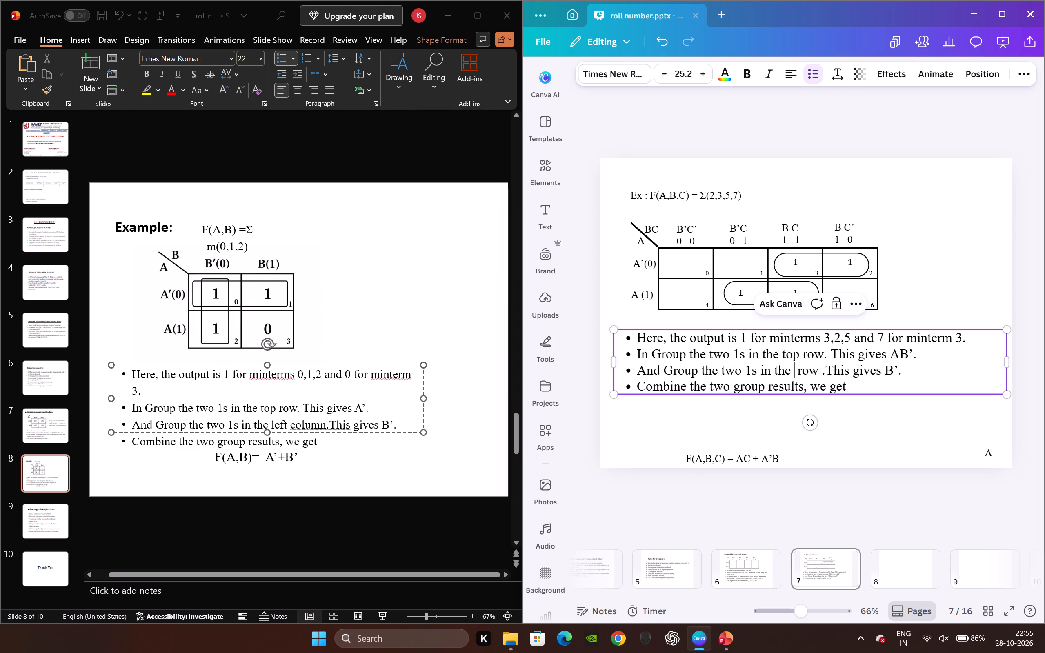
{"action": "type", "text": "bi"}
{"action": "key", "text": "BackSpace"}
{"action": "type", "text": "ottom"}
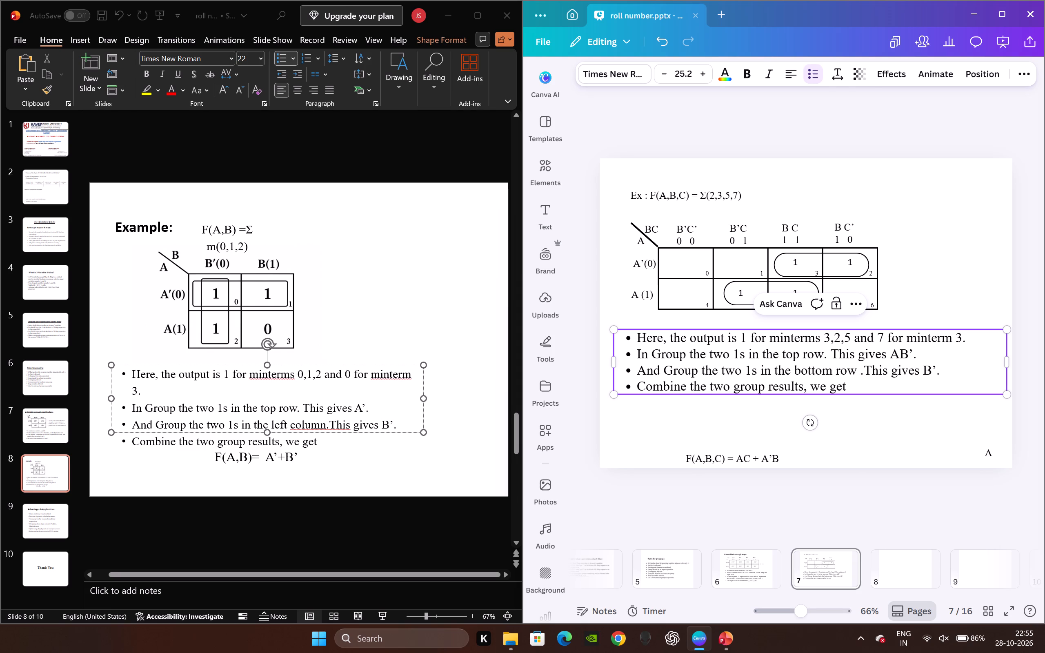
Remove the prime mark from the second bullet's resulting term so it reads AB.
{"action": "left_click", "coordinate": [924, 370]}
{"action": "key", "text": "Up"}
{"action": "key", "text": "Left"}
{"action": "key", "text": "BackSpace"}
Insert A before B’ in the third bullet's resulting term so it reads AB’.
{"action": "key", "text": "Down"}
{"action": "key", "text": "Right"}
{"action": "key", "text": "Right"}
{"action": "key", "text": "Right"}
{"action": "key", "text": "a"}
{"action": "key", "text": "Right"}
{"action": "left_click", "coordinate": [726, 135]}
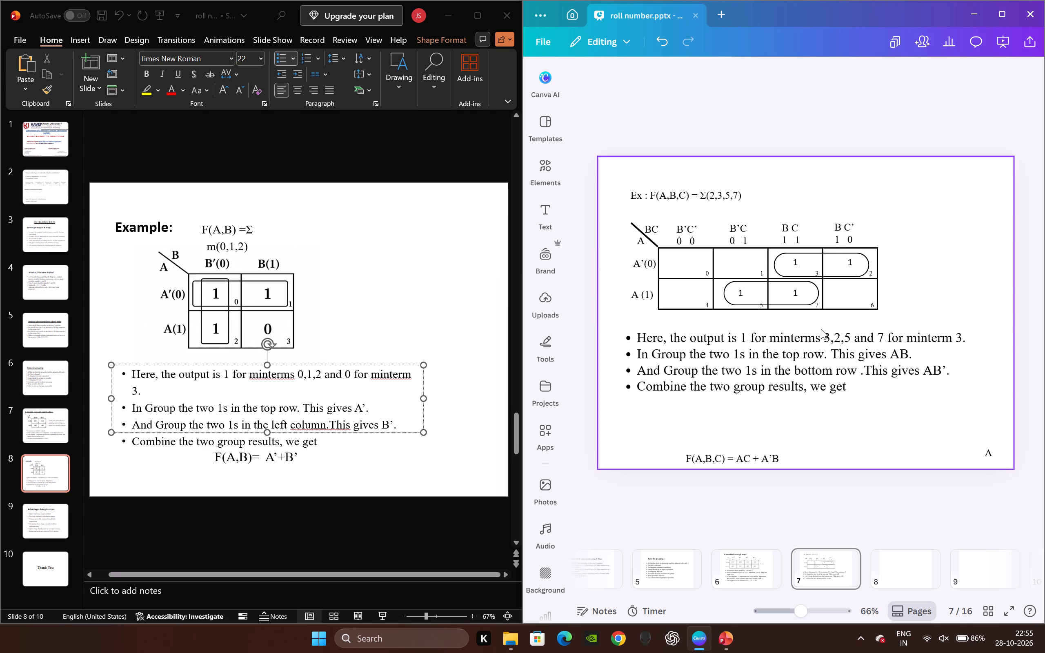
Add a prime mark after A in the second bullet's resulting term so it reads A’B.
{"action": "left_click", "coordinate": [896, 353]}
{"action": "left_click", "coordinate": [901, 355]}
{"action": "key", "text": "apostrophe"}
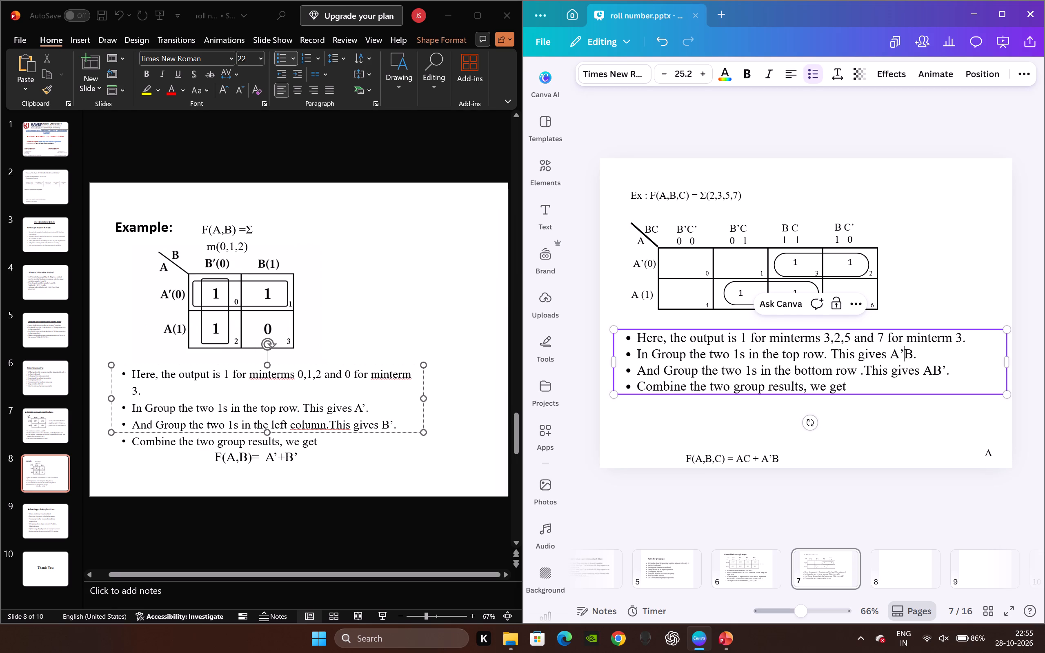
Replace B’ with C in the third bullet's resulting term so it reads AC.
{"action": "key", "text": "Down"}
{"action": "key", "text": "Right"}
{"action": "key", "text": "Right"}
{"action": "key", "text": "Right"}
{"action": "key", "text": "Right"}
{"action": "key", "text": "Right"}
{"action": "key", "text": "Right"}
{"action": "key", "text": "Right"}
{"action": "key", "text": "BackSpace"}
{"action": "key", "text": "BackSpace"}
{"action": "key", "text": "c"}
{"action": "left_click", "coordinate": [813, 157]}
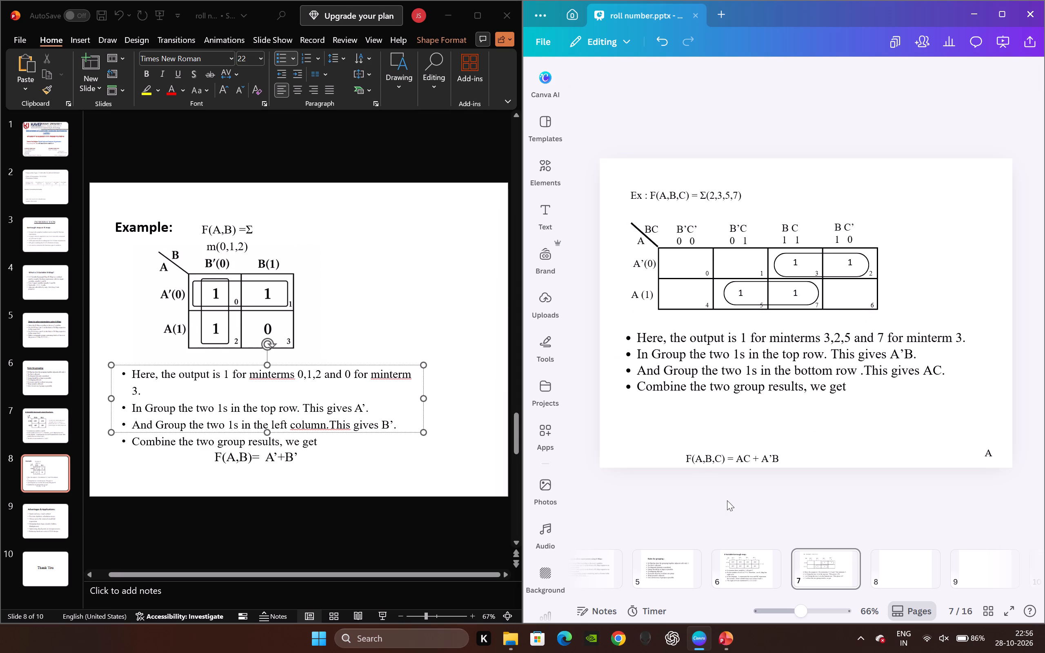
Move the equation F(A,B,C) = AC + A’B up to just beneath the last explanation bullet.
{"action": "left_click_drag", "start_coordinate": [743, 462], "coordinate": [799, 402]}
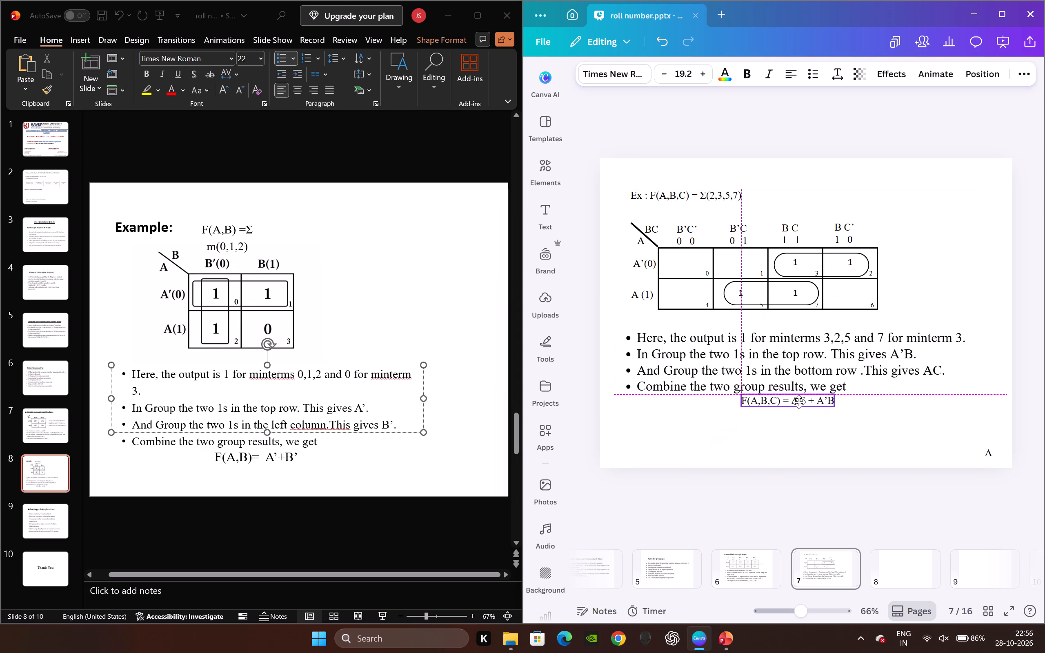
{"action": "left_click_drag", "start_coordinate": [799, 402], "coordinate": [793, 398]}
Set the font size of the equation F(A,B,C) = AC + A’B to 25.2.
{"action": "left_click", "coordinate": [886, 379]}
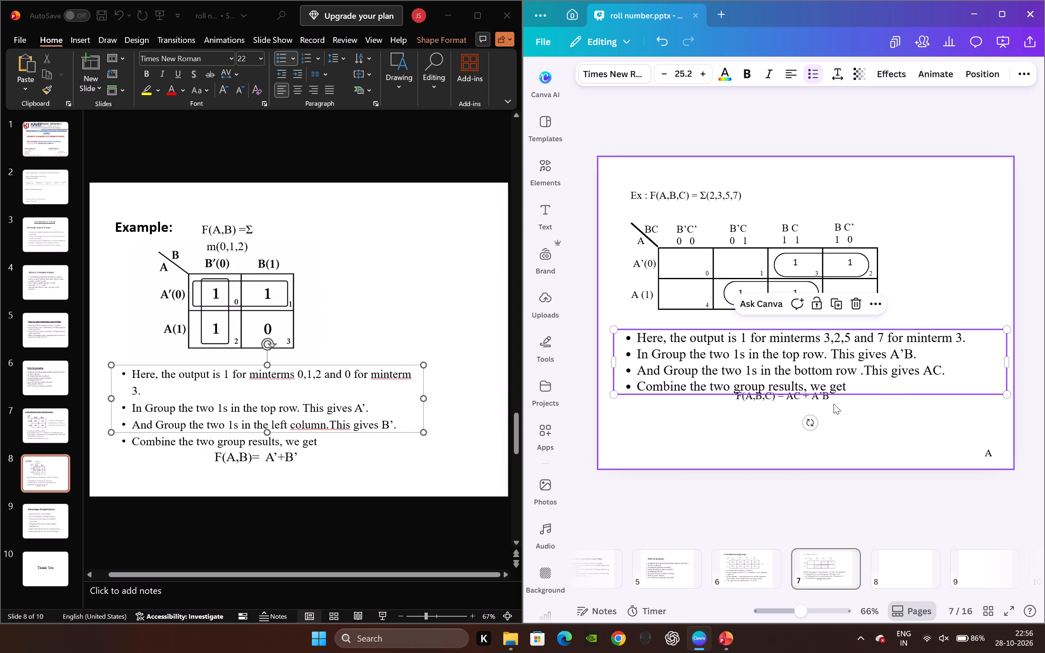
{"action": "left_click", "coordinate": [807, 396]}
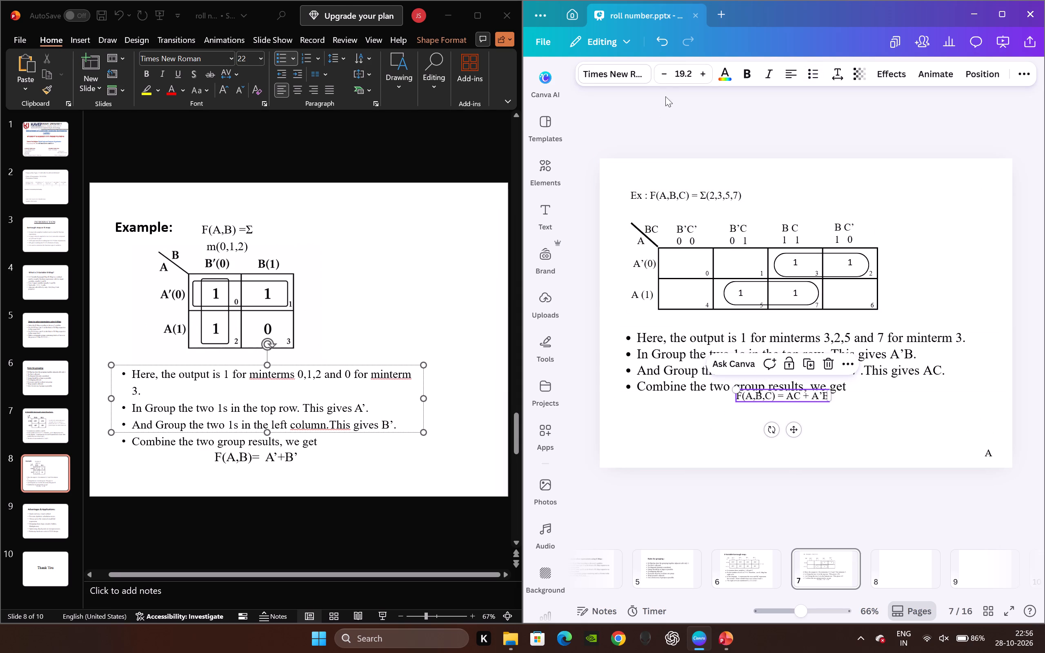
{"action": "triple_click", "coordinate": [707, 82]}
{"action": "triple_click", "coordinate": [706, 82]}
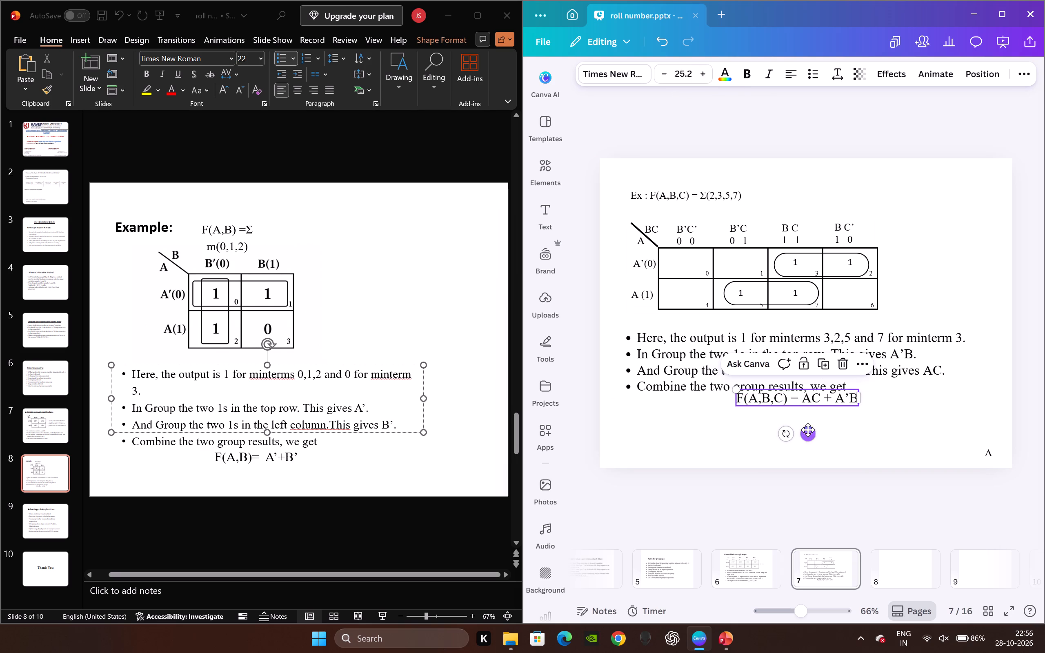
Centre the equation F(A,B,C) = AC + A’B horizontally on the page, leaving a small gap below the last bullet.
{"action": "left_click_drag", "start_coordinate": [807, 435], "coordinate": [867, 437]}
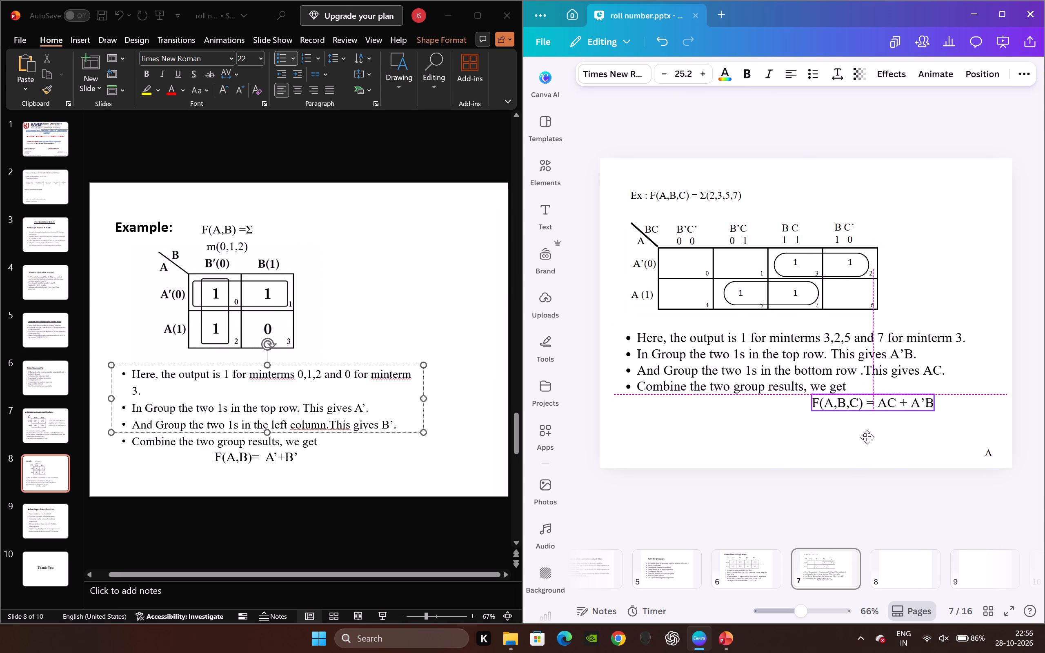
{"action": "left_click_drag", "start_coordinate": [867, 437], "coordinate": [798, 449]}
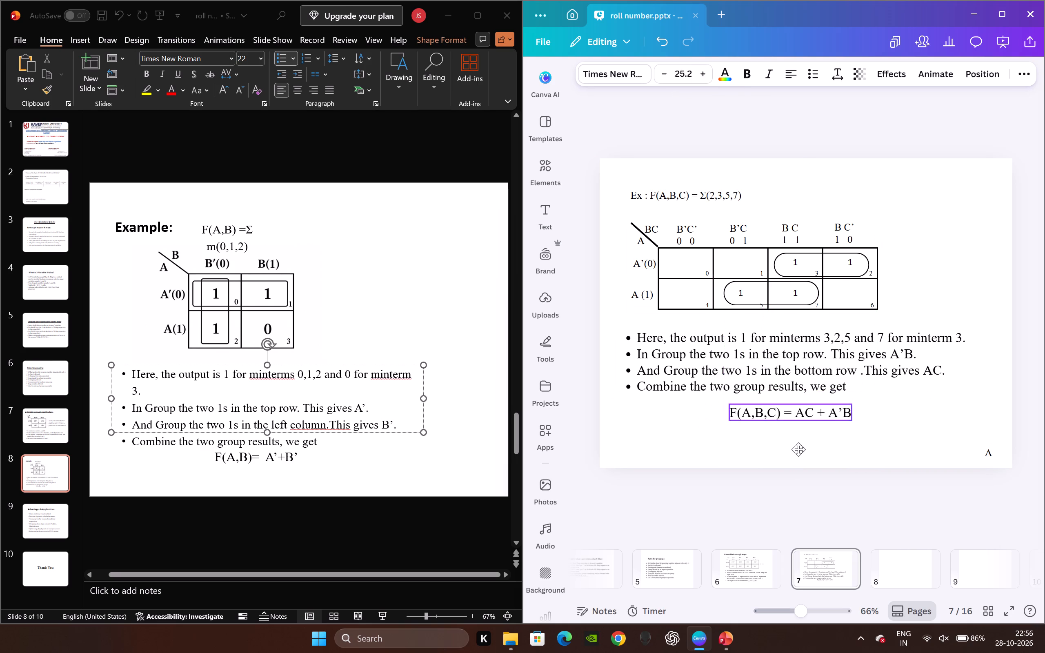
{"action": "left_click_drag", "start_coordinate": [798, 449], "coordinate": [800, 444]}
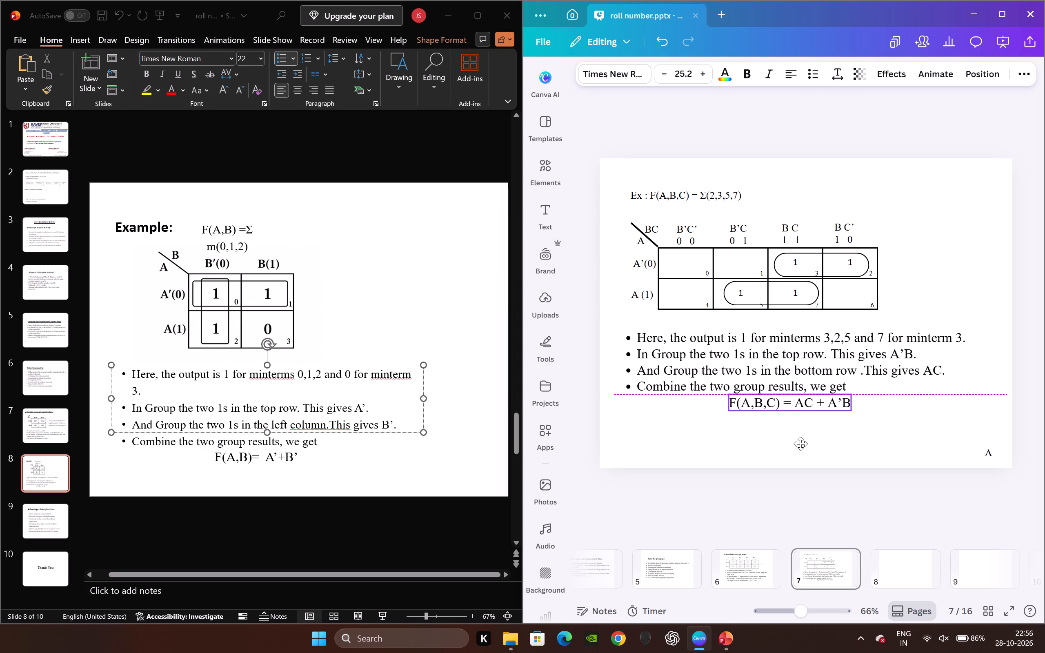
{"action": "left_click_drag", "start_coordinate": [800, 444], "coordinate": [816, 447]}
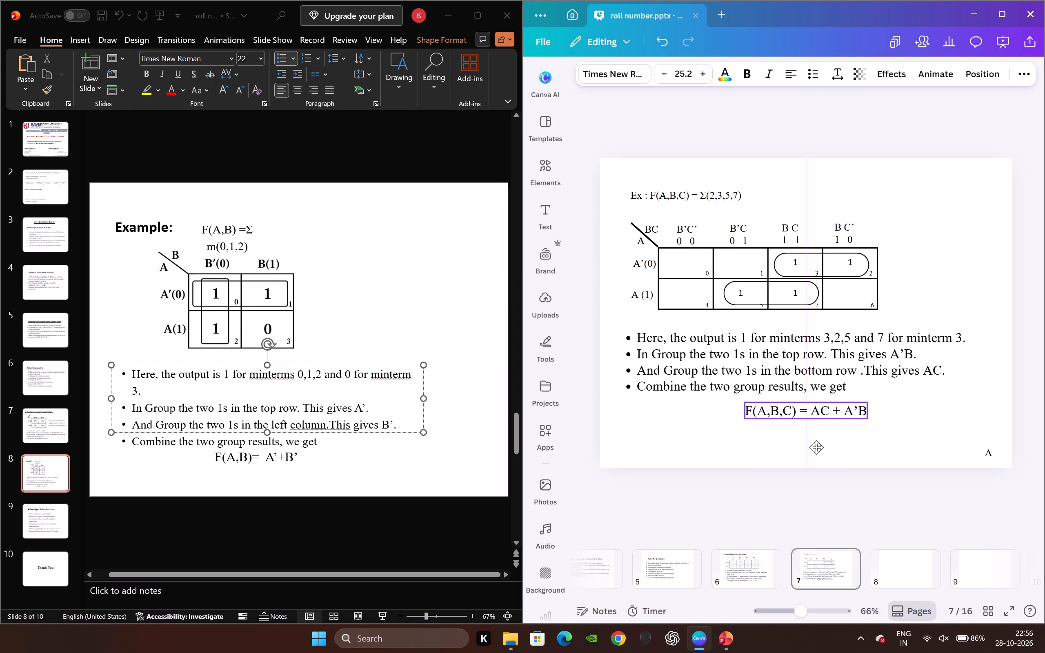
{"action": "left_click_drag", "start_coordinate": [816, 447], "coordinate": [815, 446]}
{"action": "left_click", "coordinate": [856, 124]}
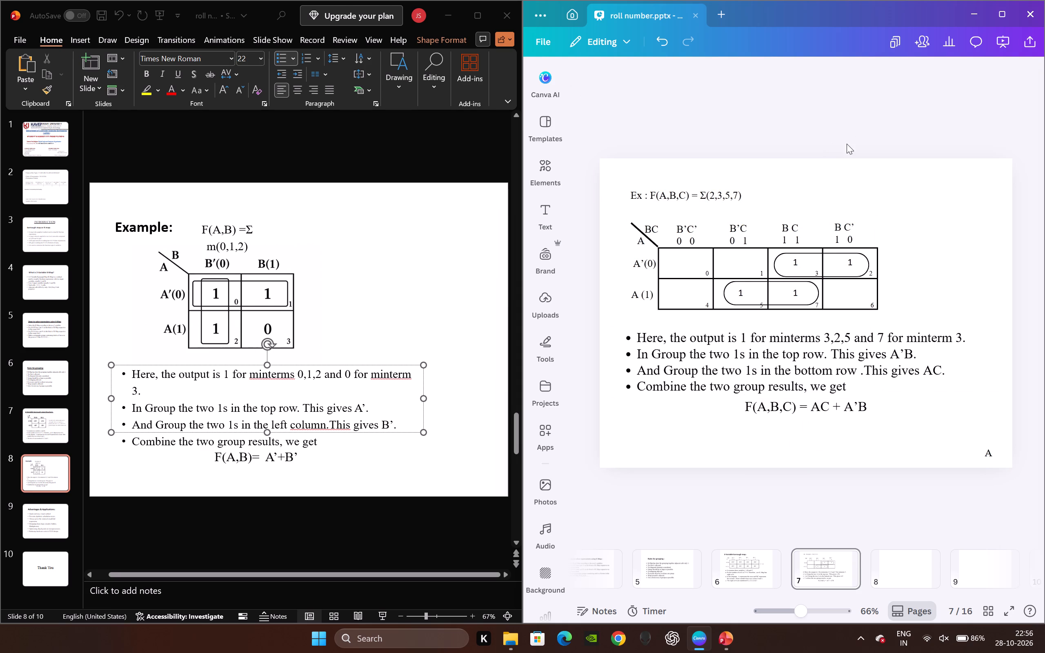
{"action": "left_click_drag", "start_coordinate": [816, 404], "coordinate": [816, 409]}
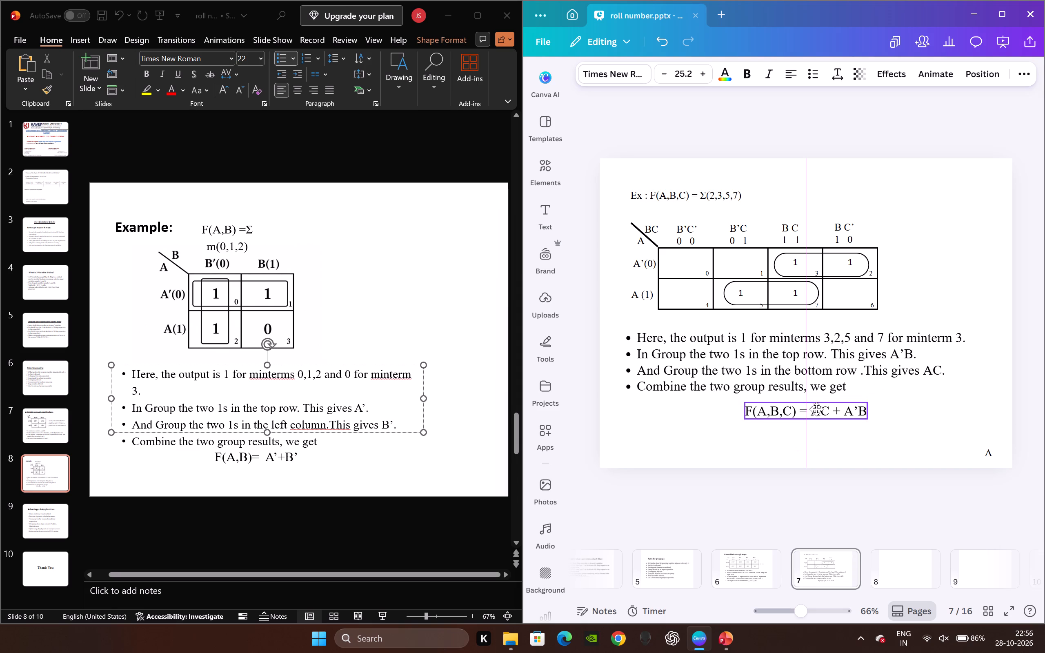
{"action": "left_click_drag", "start_coordinate": [816, 409], "coordinate": [816, 414]}
{"action": "left_click", "coordinate": [778, 110]}
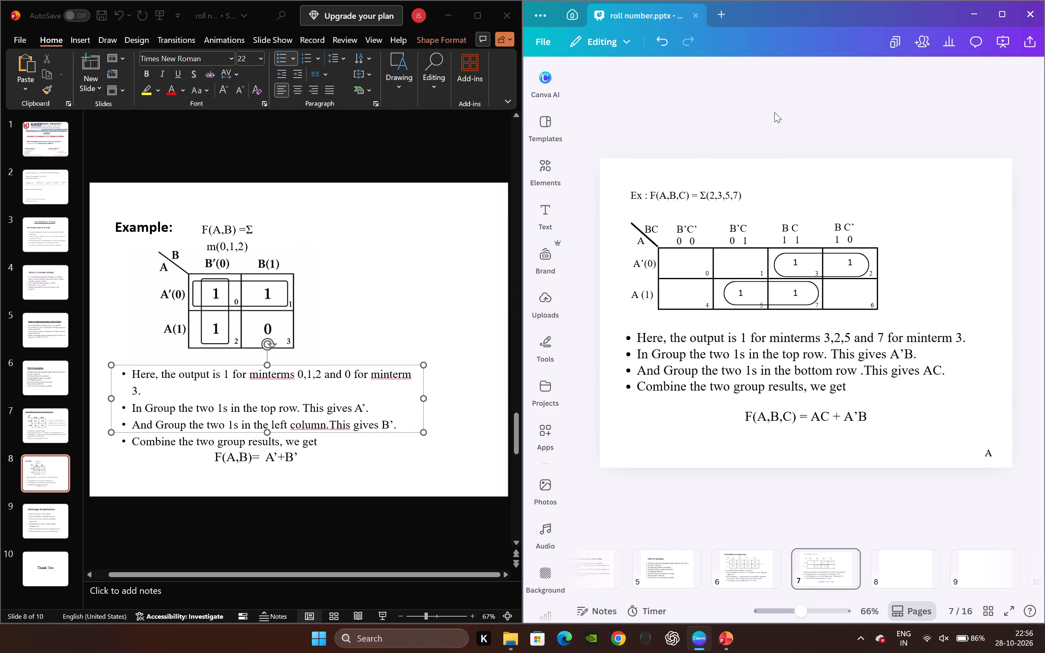
Group all parts of the karnaugh map on page 7, including the labels, grid, 1s and loops, into one object.
{"action": "left_click_drag", "start_coordinate": [622, 219], "coordinate": [808, 312]}
{"action": "left_click", "coordinate": [626, 233]}
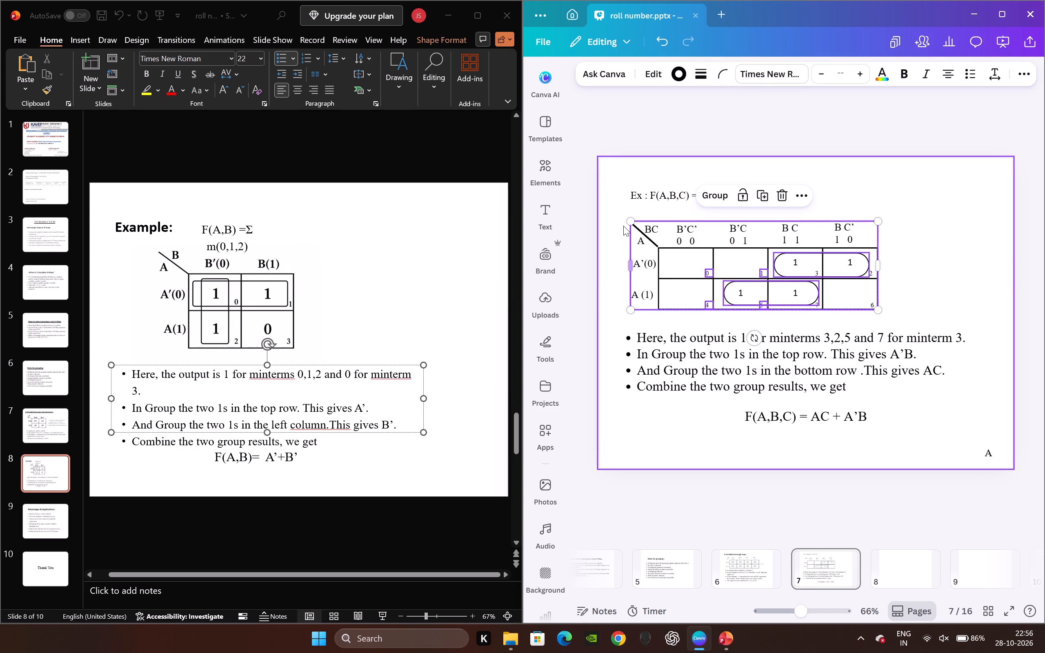
{"action": "left_click", "coordinate": [618, 223]}
{"action": "left_click_drag", "start_coordinate": [618, 220], "coordinate": [894, 313]}
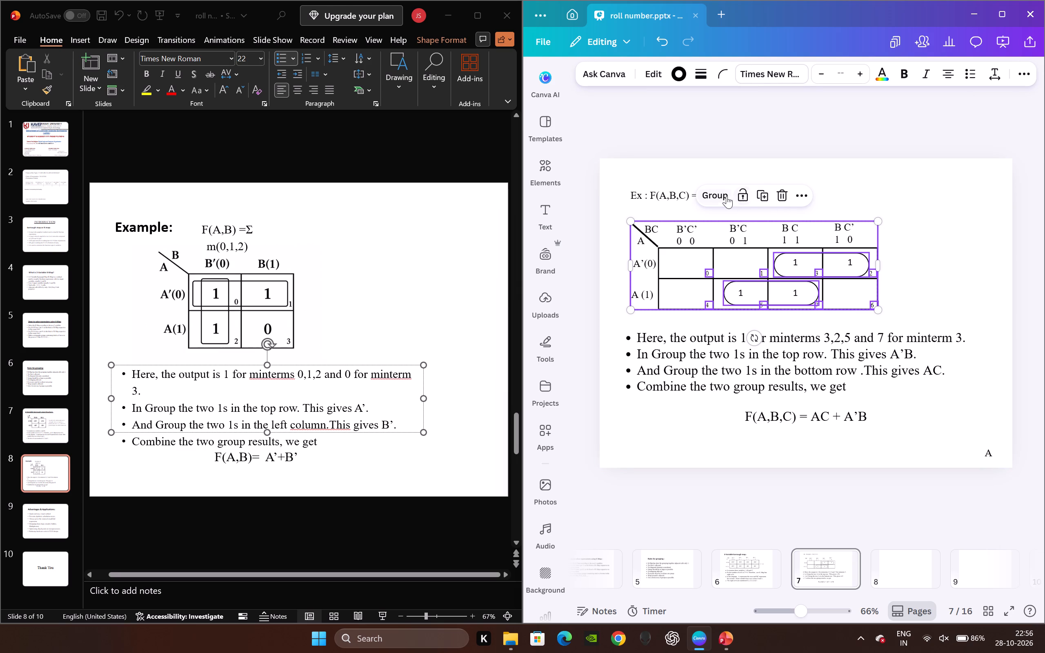
{"action": "left_click", "coordinate": [725, 196]}
{"action": "left_click", "coordinate": [796, 129]}
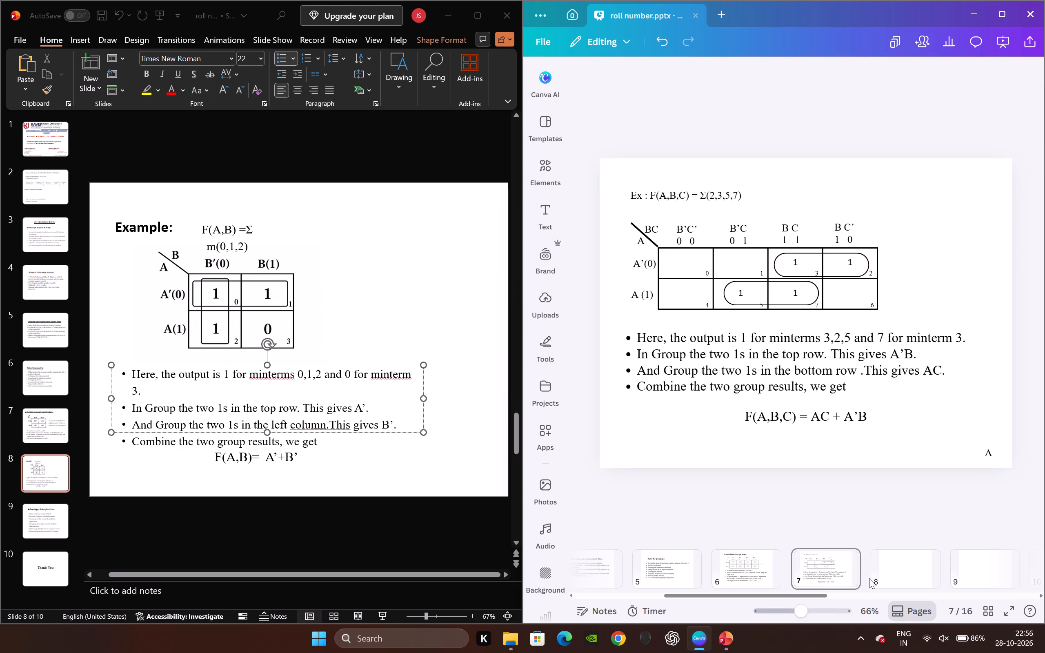
Check slides 9 and 10 of the PowerPoint presentation, then close it and maximise the Canva window.
{"action": "left_click", "coordinate": [917, 556]}
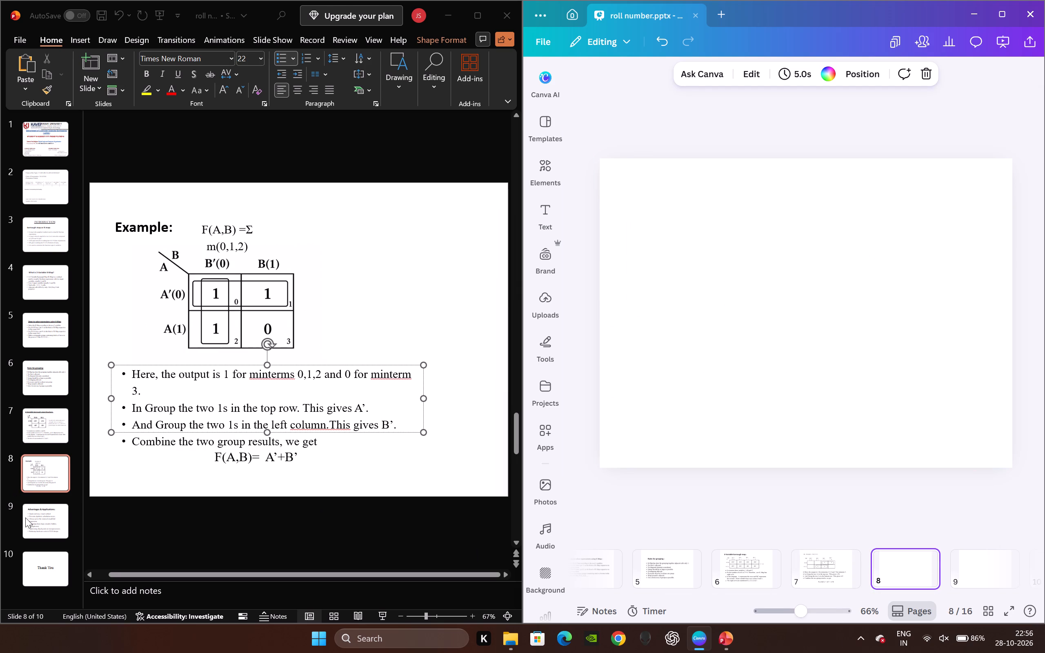
{"action": "left_click", "coordinate": [31, 521]}
{"action": "left_click", "coordinate": [31, 521]}
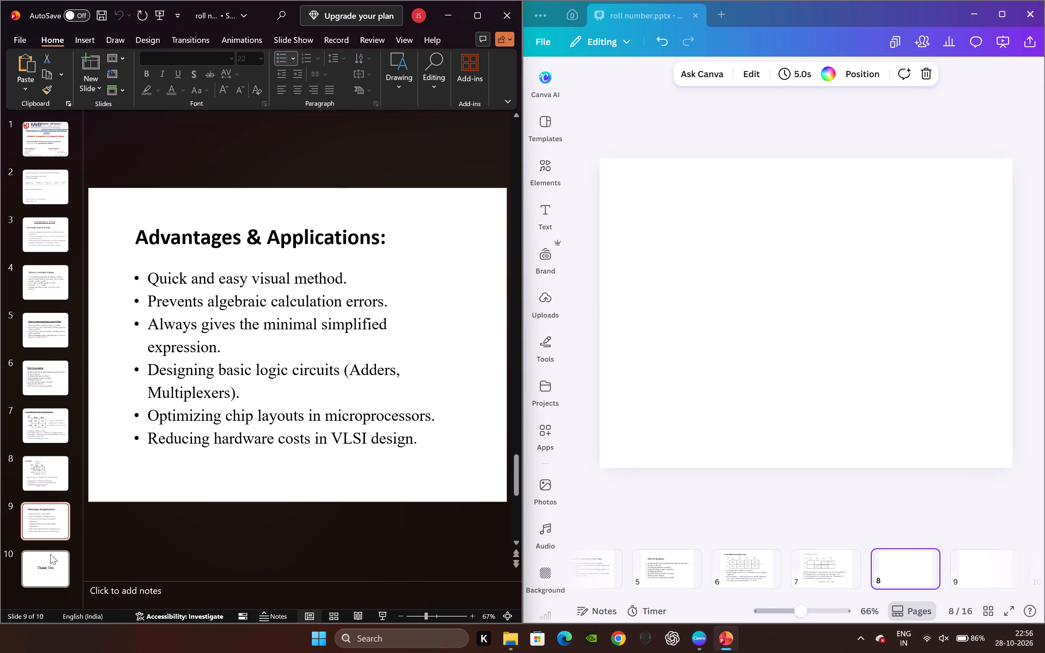
{"action": "left_click", "coordinate": [50, 554]}
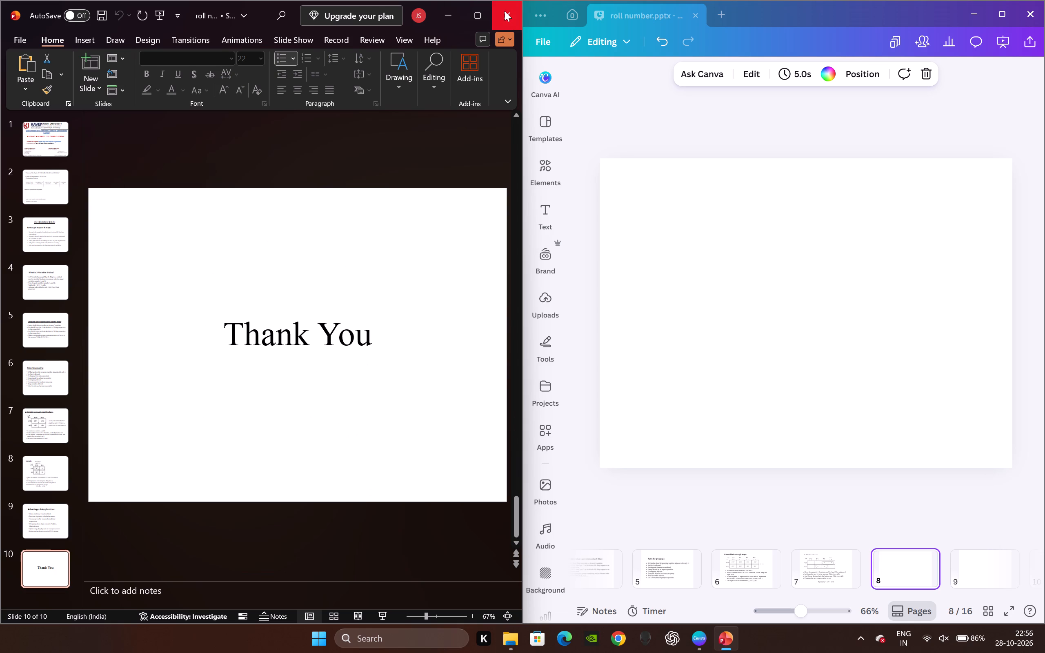
{"action": "left_click", "coordinate": [505, 11]}
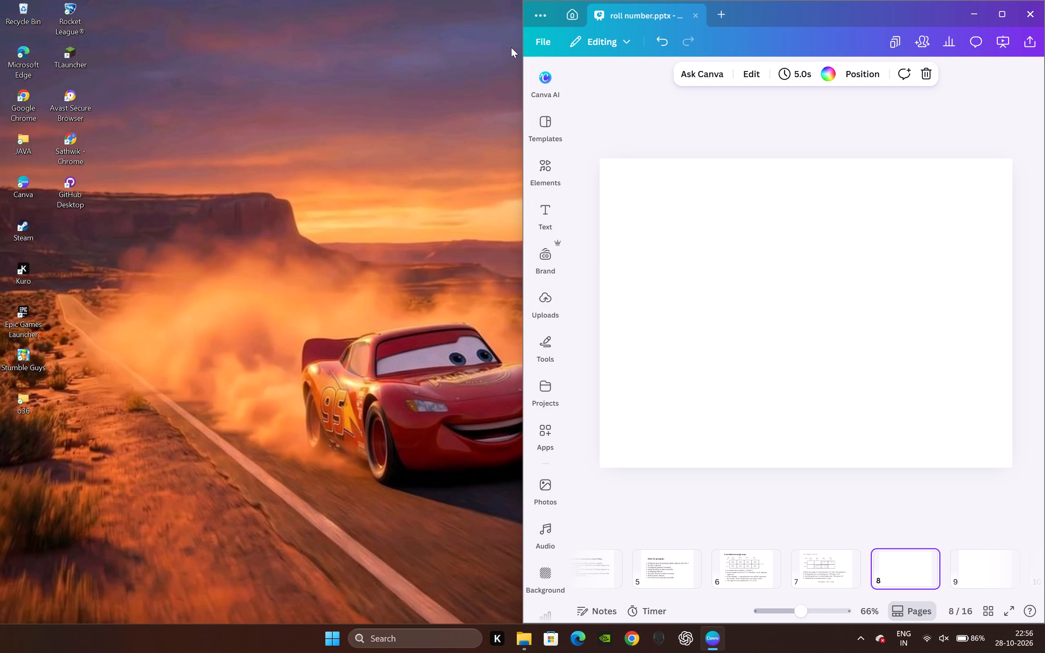
{"action": "left_click", "coordinate": [1002, 11]}
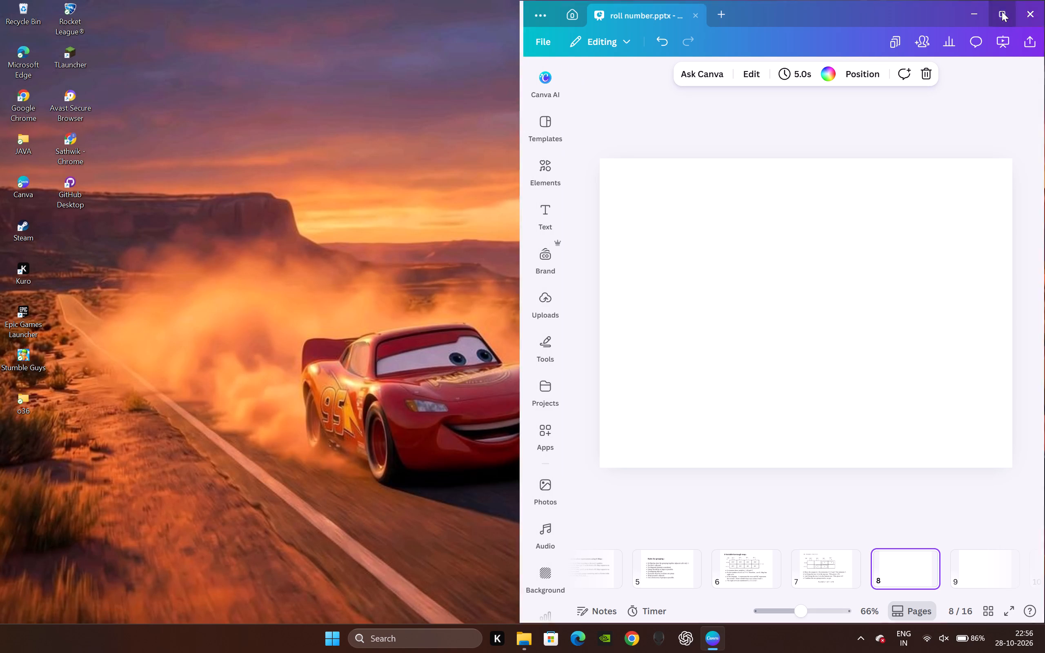
Delete all the blank pages between the karnaugh map example on page 7 and the References page.
{"action": "left_click", "coordinate": [651, 564]}
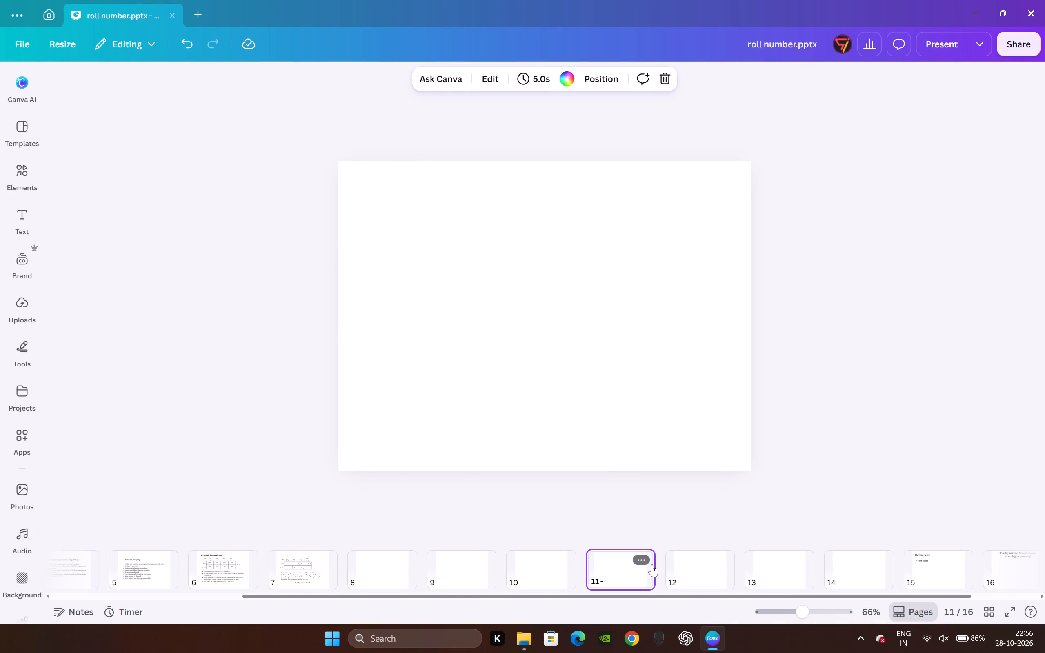
{"action": "key", "text": "BackSpace"}
{"action": "key", "text": "BackSpace"}
{"action": "left_click_drag", "start_coordinate": [652, 564], "coordinate": [653, 564]}
{"action": "key", "text": "BackSpace"}
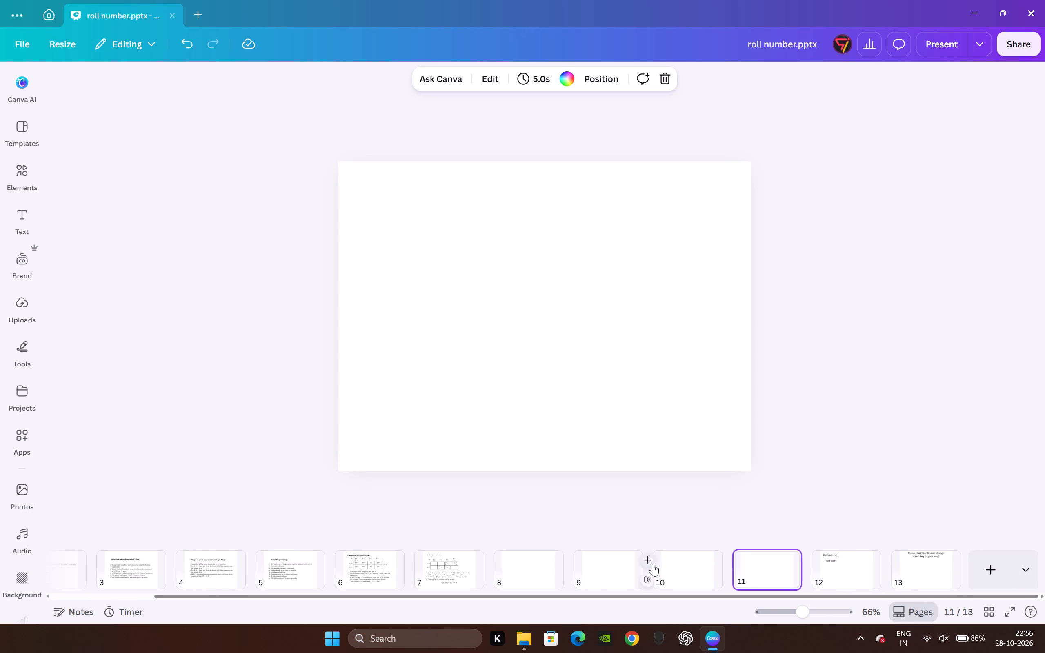
{"action": "left_click_drag", "start_coordinate": [653, 564], "coordinate": [663, 569]}
{"action": "key", "text": "BackSpace"}
{"action": "key", "text": "Left"}
{"action": "key", "text": "BackSpace"}
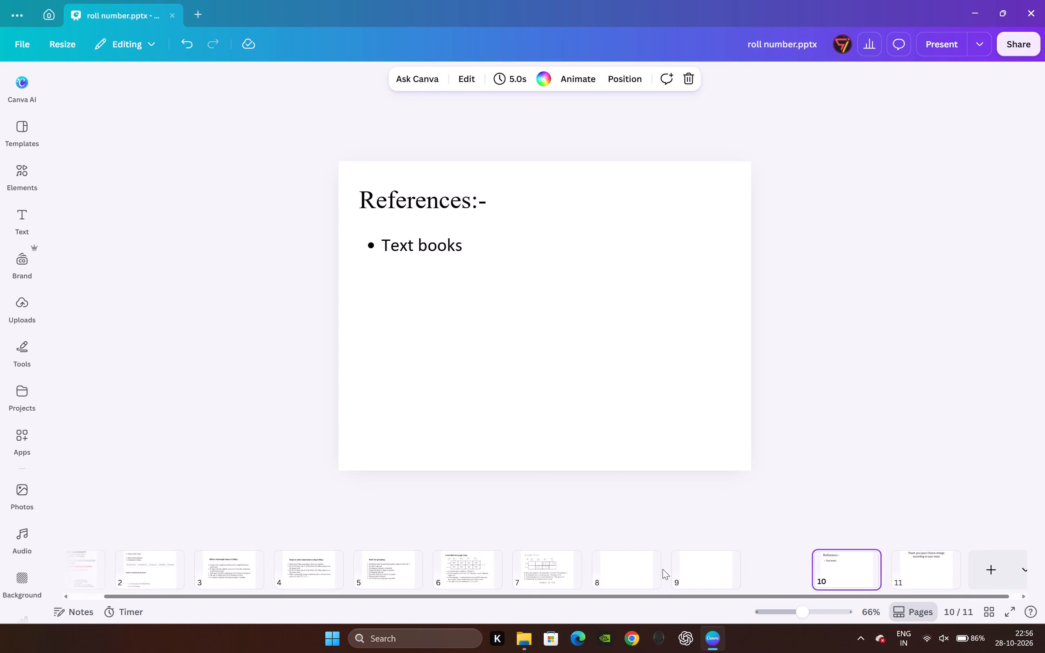
{"action": "left_click_drag", "start_coordinate": [663, 569], "coordinate": [665, 569]}
{"action": "key", "text": "Left"}
{"action": "key", "text": "BackSpace"}
{"action": "key", "text": "Left"}
{"action": "key", "text": "BackSpace"}
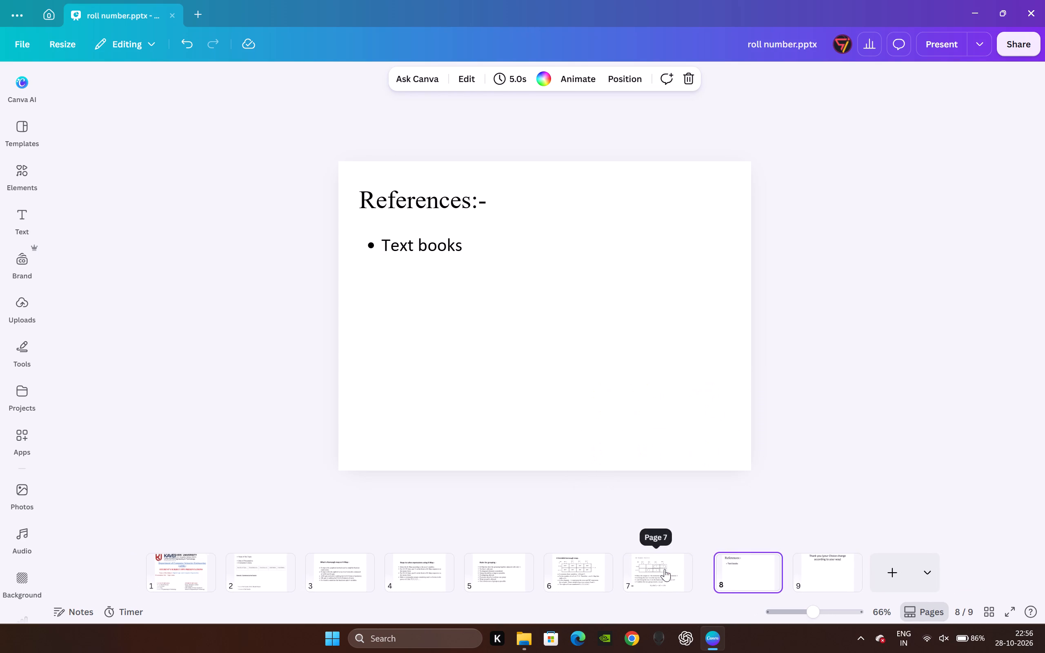
{"action": "left_click_drag", "start_coordinate": [985, 395], "coordinate": [981, 393]}
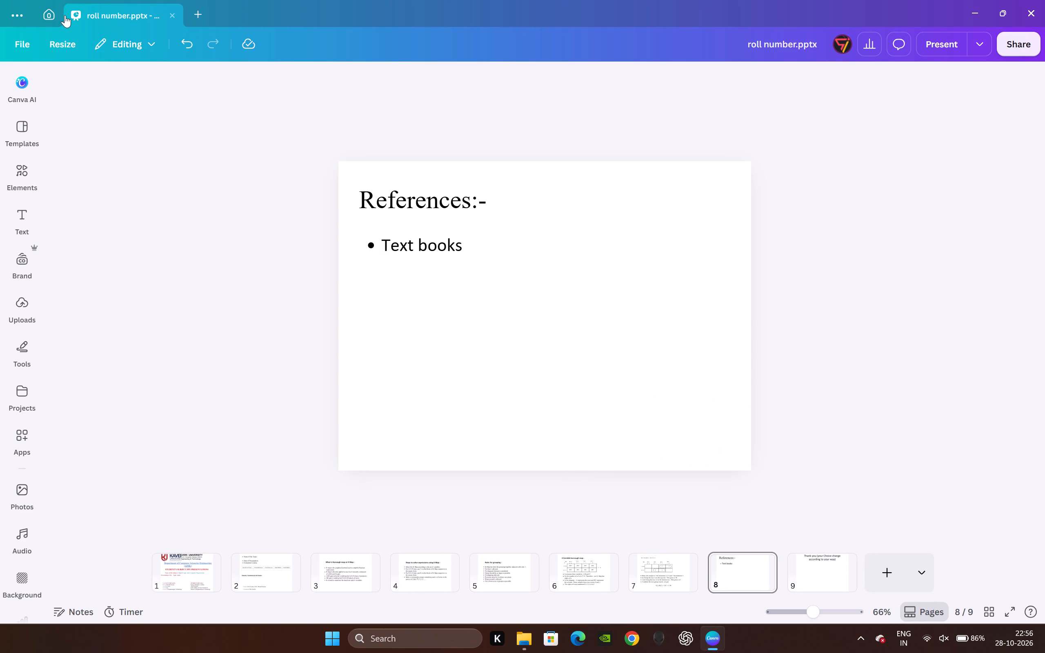
Copy the two textbook references from page 7 of the DL & CO (J3).pptx design and close that design.
{"action": "left_click", "coordinate": [46, 16]}
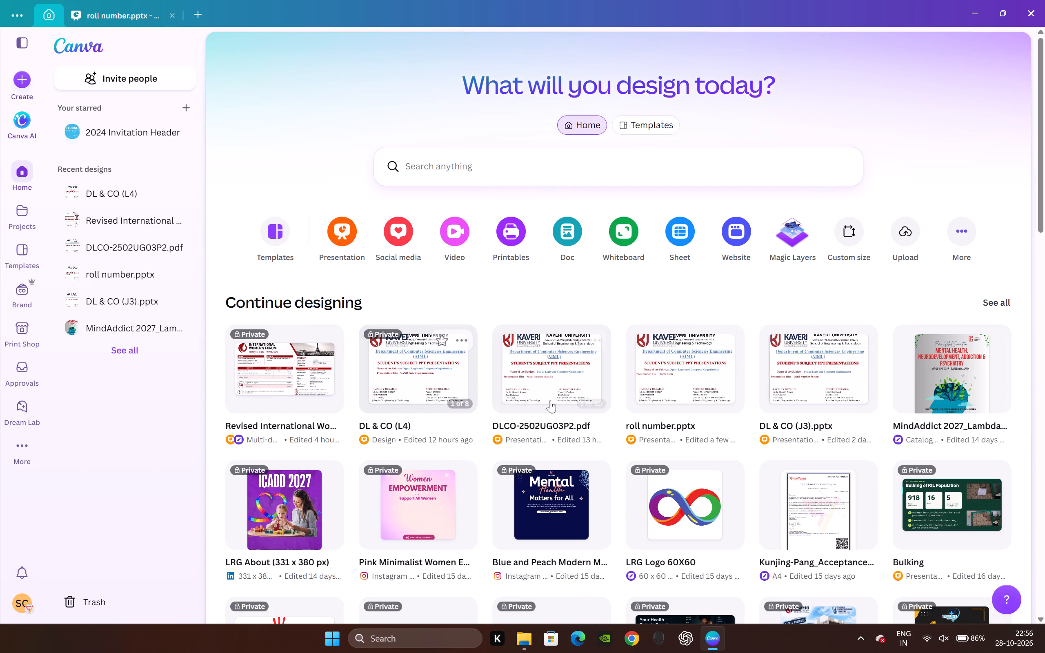
{"action": "double_click", "coordinate": [786, 374]}
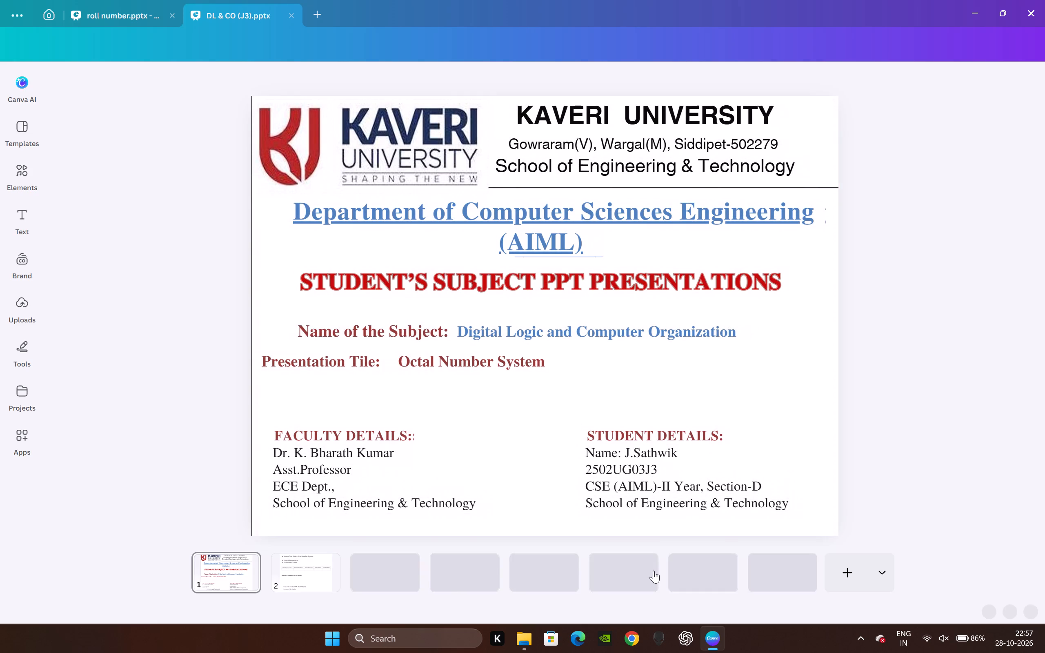
{"action": "left_click", "coordinate": [700, 566]}
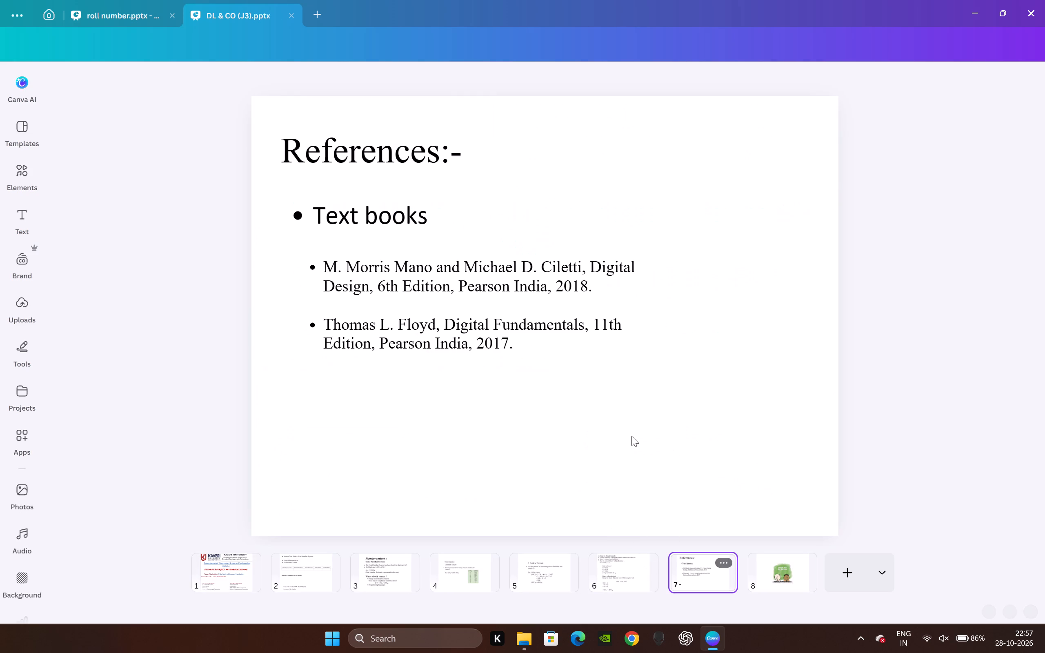
{"action": "double_click", "coordinate": [431, 260]}
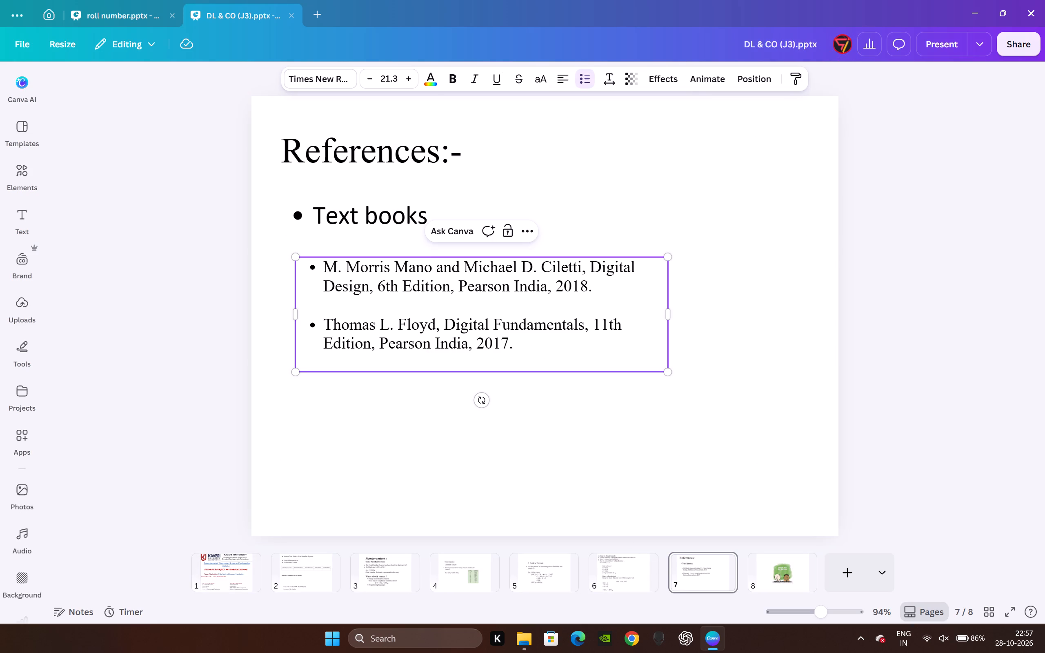
{"action": "key", "text": "ctrl+a"}
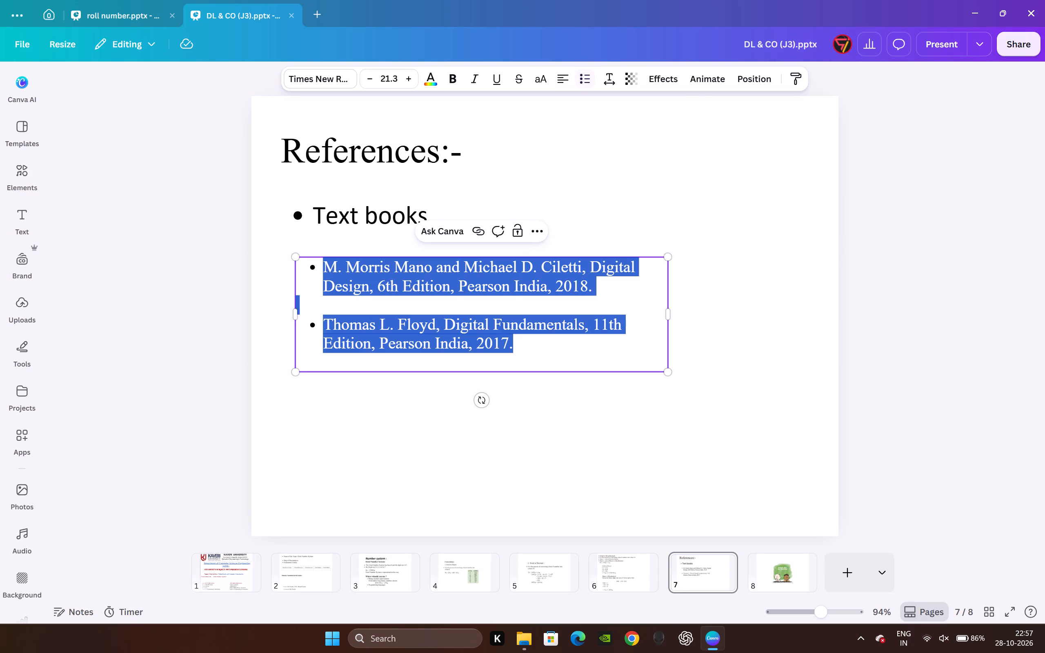
{"action": "key", "text": "ctrl+c"}
{"action": "left_click", "coordinate": [291, 13]}
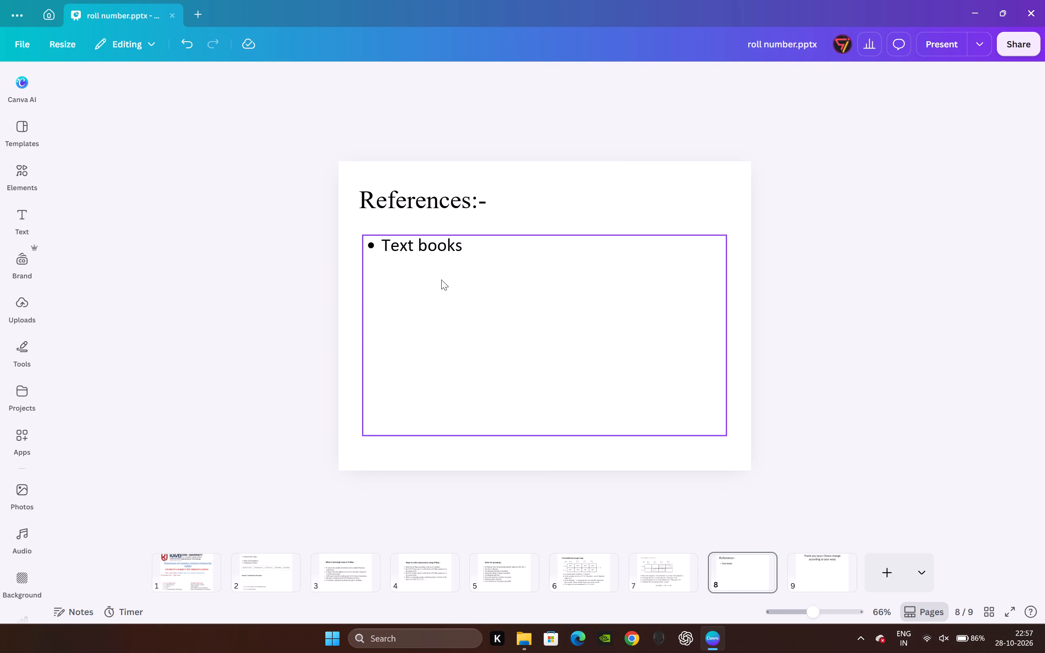
On the References page, add an empty bullet below Text books, then replace the Text books bullet with a five-space indent.
{"action": "left_click", "coordinate": [447, 264]}
{"action": "left_click", "coordinate": [447, 264]}
{"action": "left_click", "coordinate": [494, 255]}
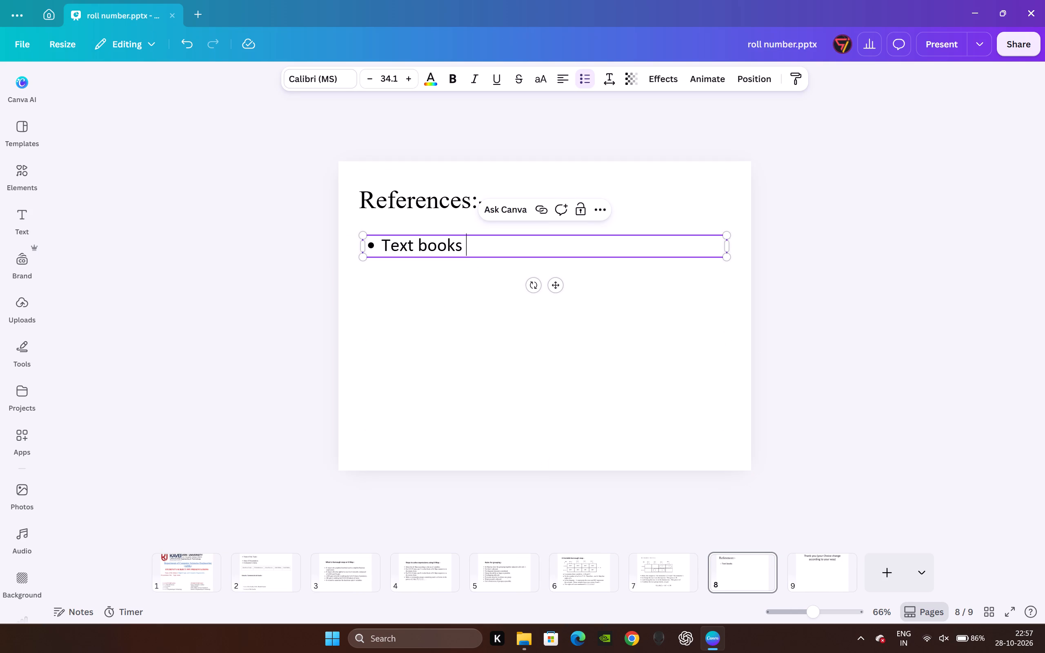
{"action": "key", "text": "Return"}
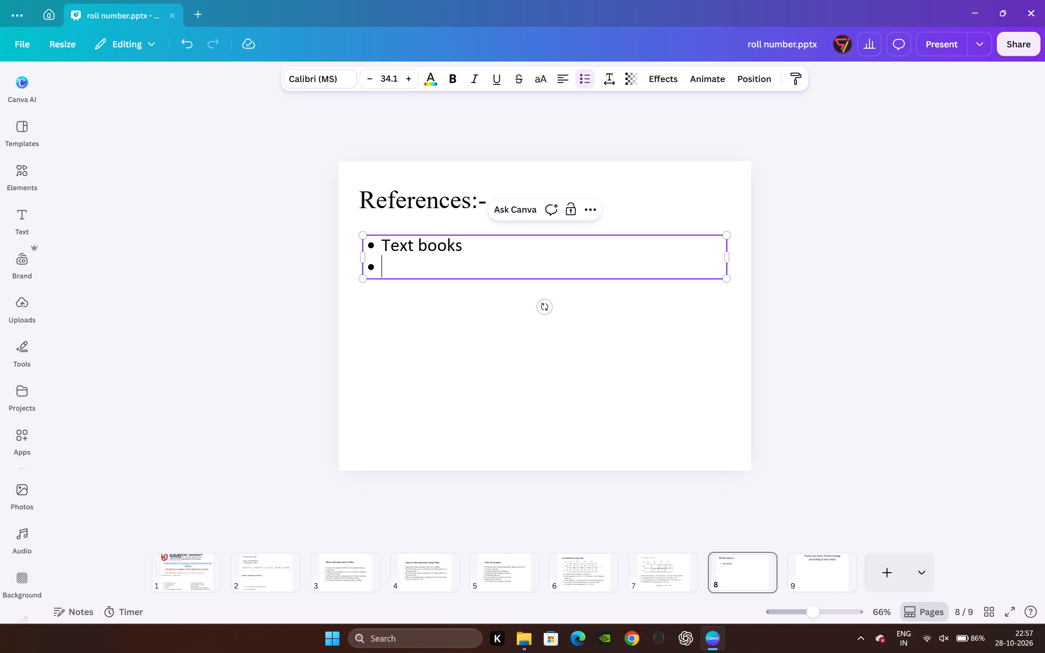
{"action": "key", "text": "Up"}
{"action": "key", "text": "BackSpace"}
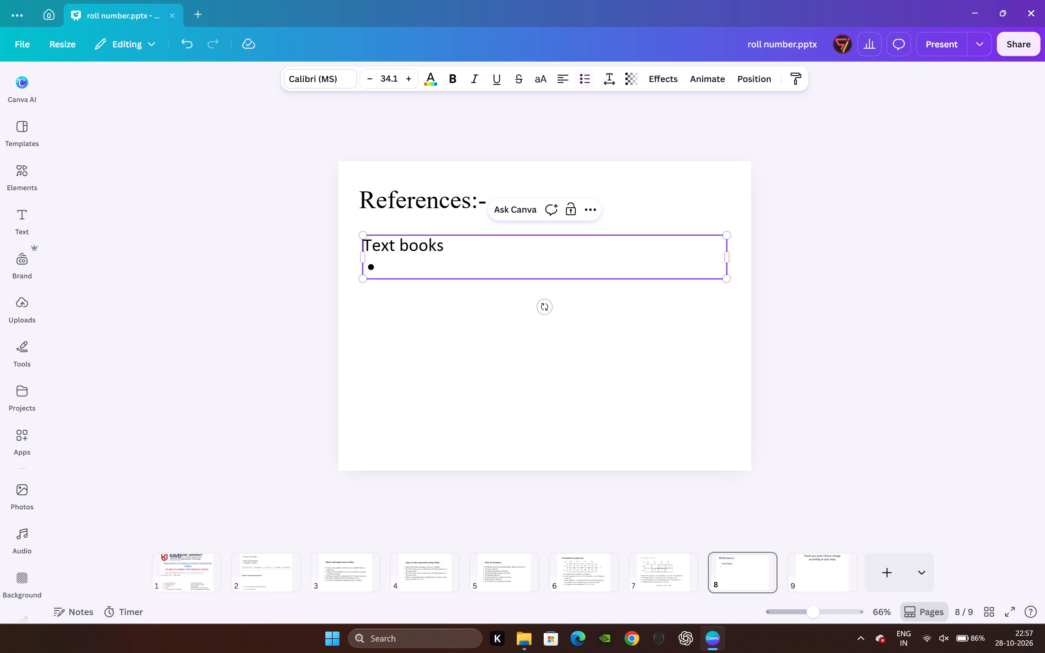
{"action": "key", "text": "space"}
{"action": "key", "text": "space"}
{"action": "key", "text": "space"}
{"action": "key", "text": "space"}
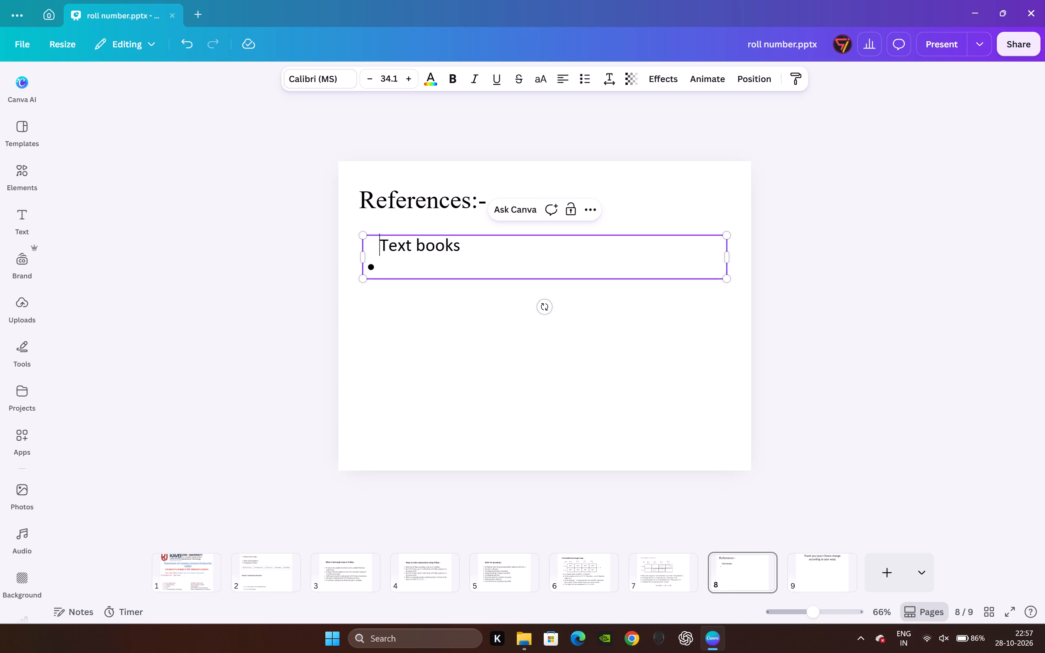
{"action": "key", "text": "space"}
Paste the two copied textbook references into the empty bullet below Text books and delete the trailing empty bullet.
{"action": "key", "text": "Down"}
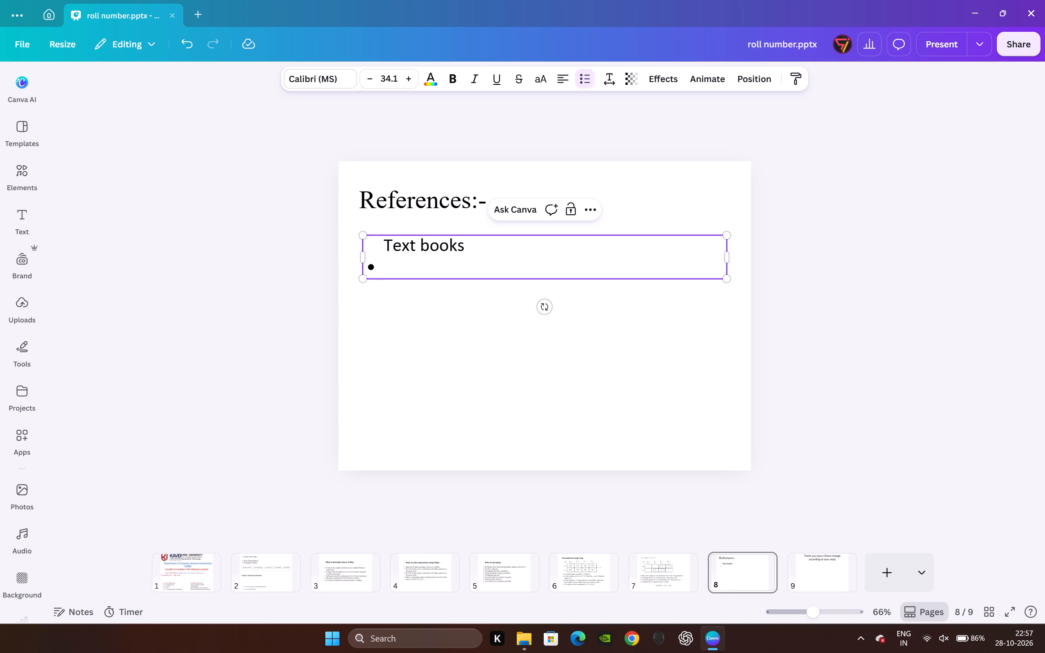
{"action": "key", "text": "ctrl+v"}
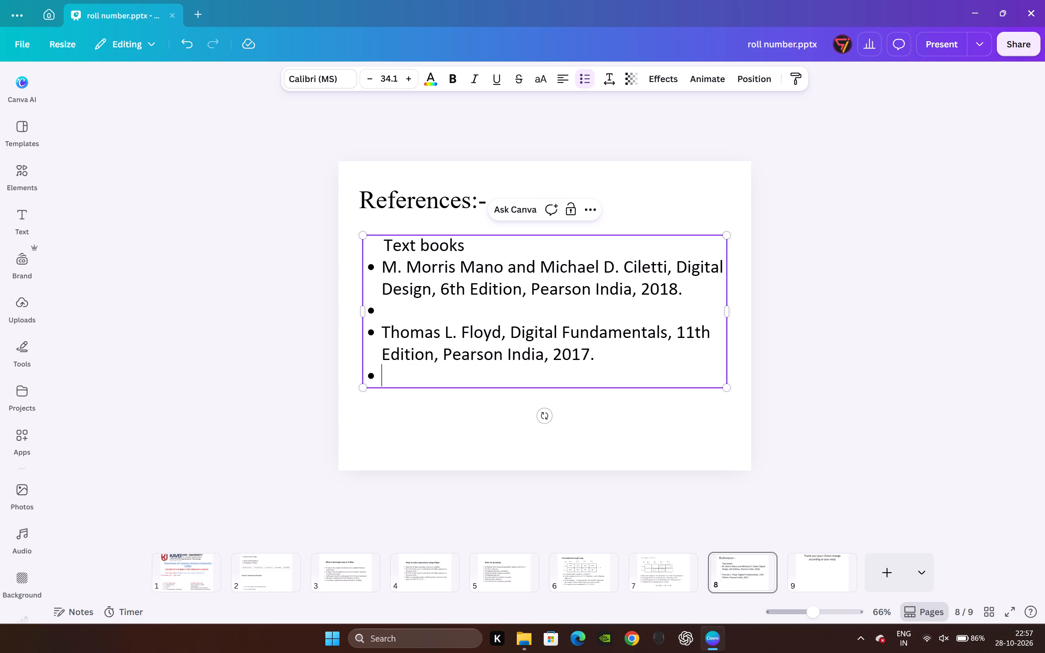
{"action": "key", "text": "BackSpace"}
{"action": "key", "text": "BackSpace"}
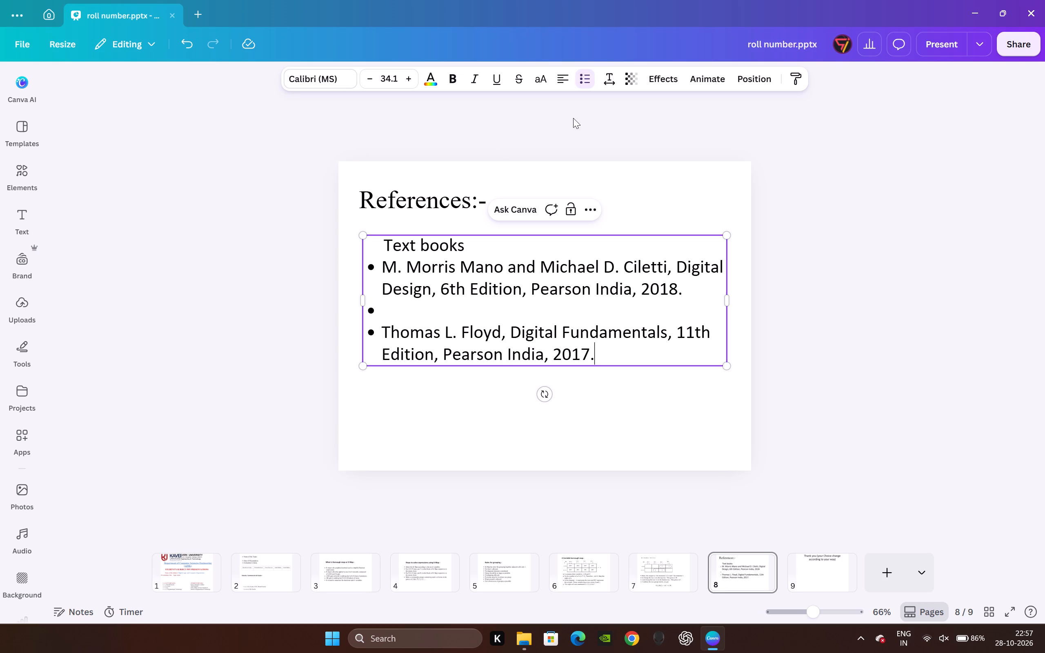
{"action": "left_click", "coordinate": [852, 318]}
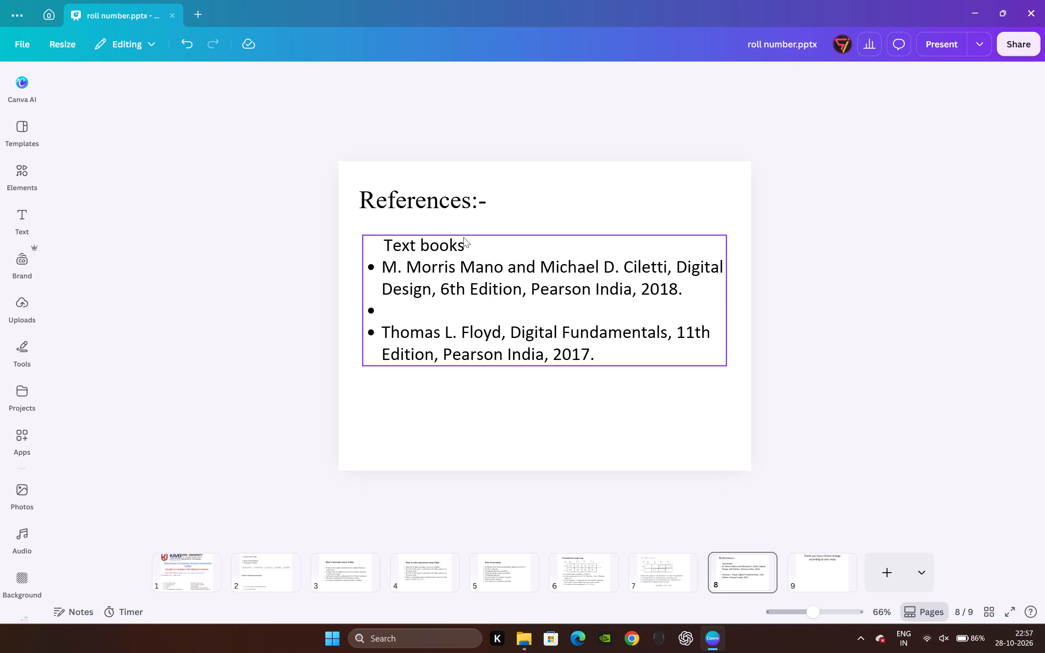
Insert a blank line below Text books and remove the bullet from the empty line between the two references.
{"action": "double_click", "coordinate": [467, 243]}
{"action": "key", "text": "Return"}
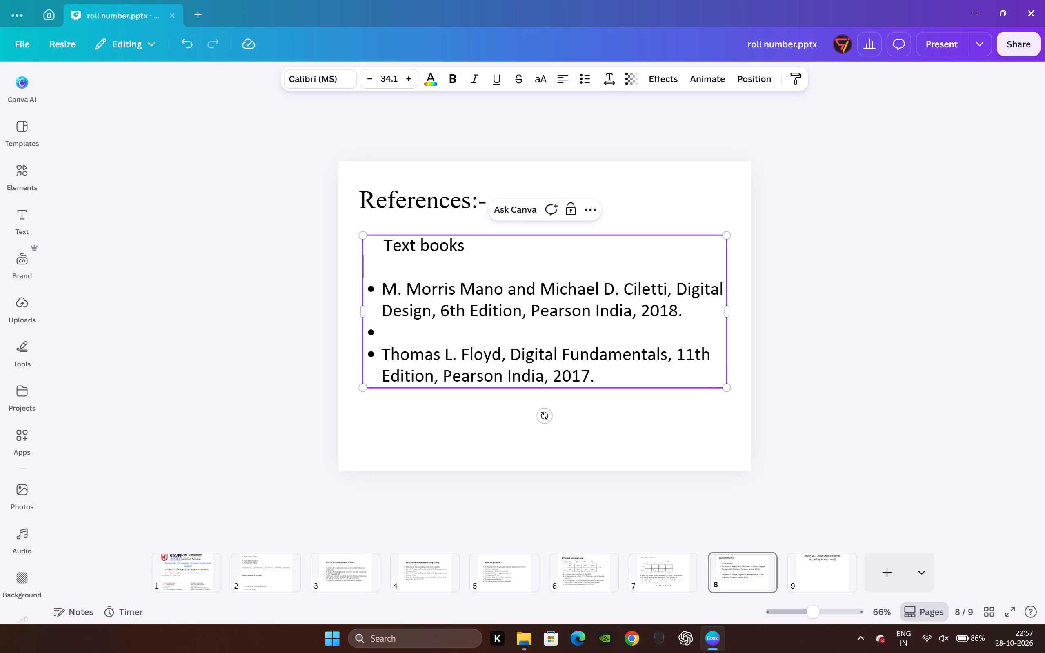
{"action": "left_click", "coordinate": [174, 216]}
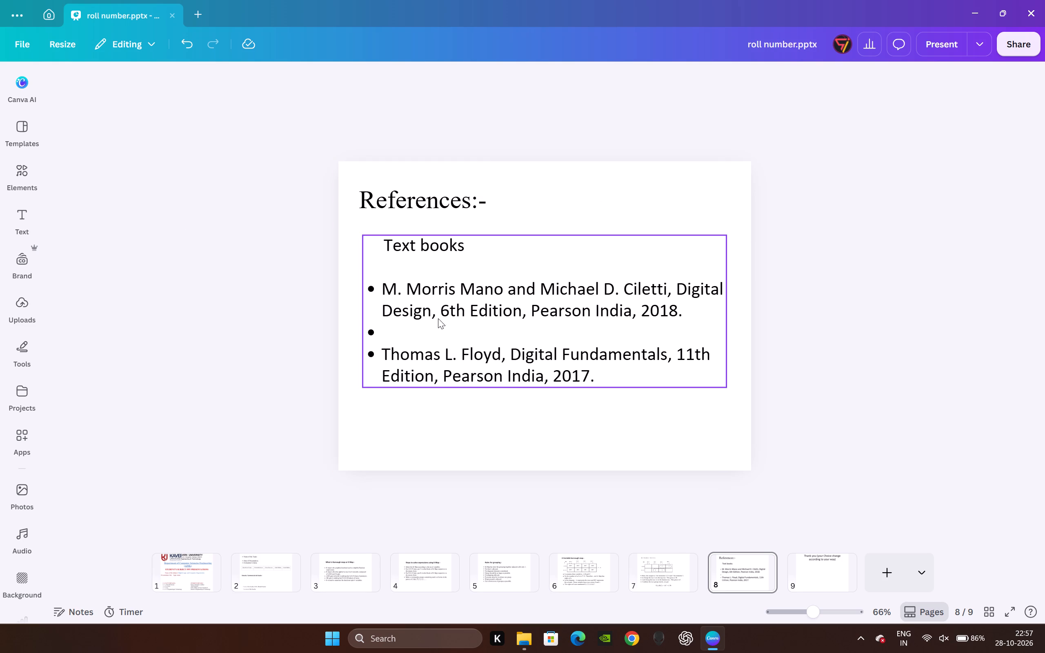
{"action": "double_click", "coordinate": [432, 332]}
{"action": "left_click", "coordinate": [432, 332]}
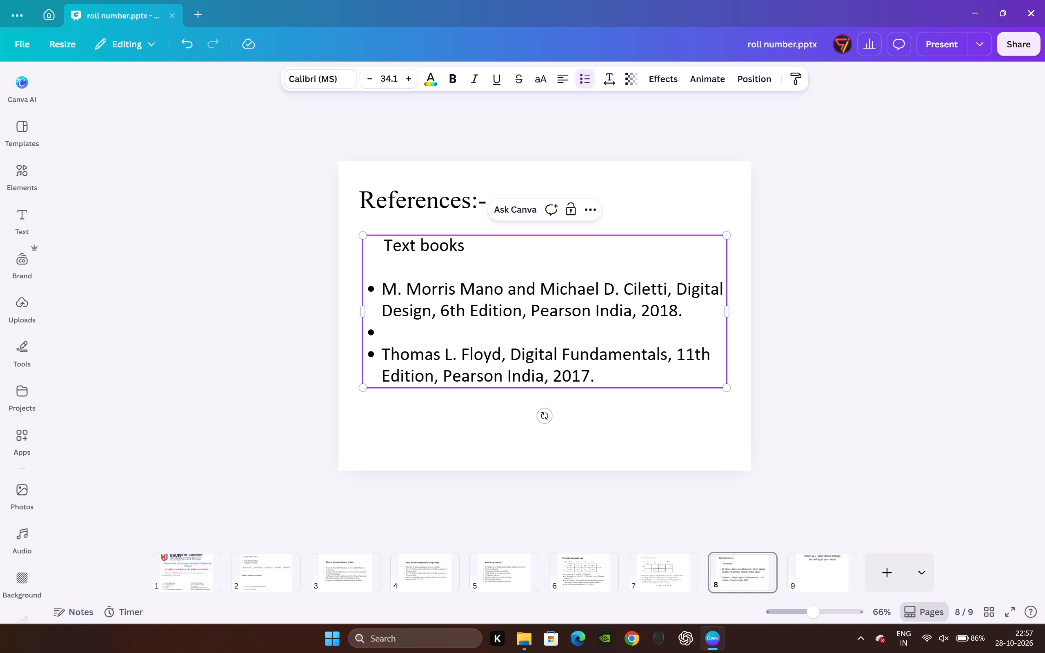
{"action": "key", "text": "BackSpace"}
{"action": "left_click", "coordinate": [253, 211]}
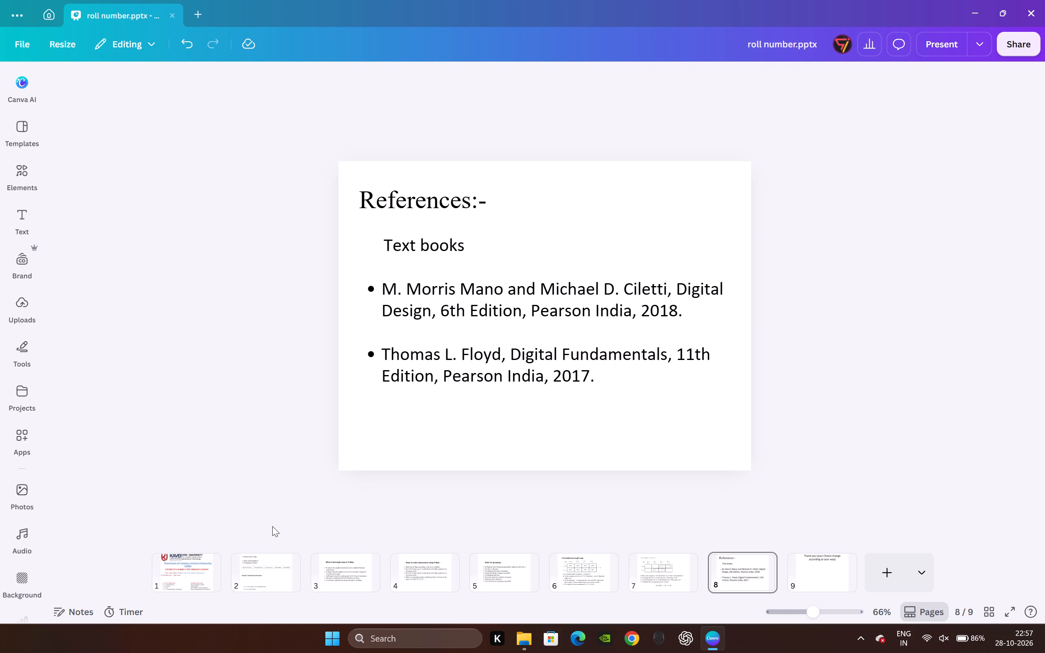
Go to page 1 and replace the design title with DL.
{"action": "left_click", "coordinate": [179, 564]}
{"action": "double_click", "coordinate": [795, 51]}
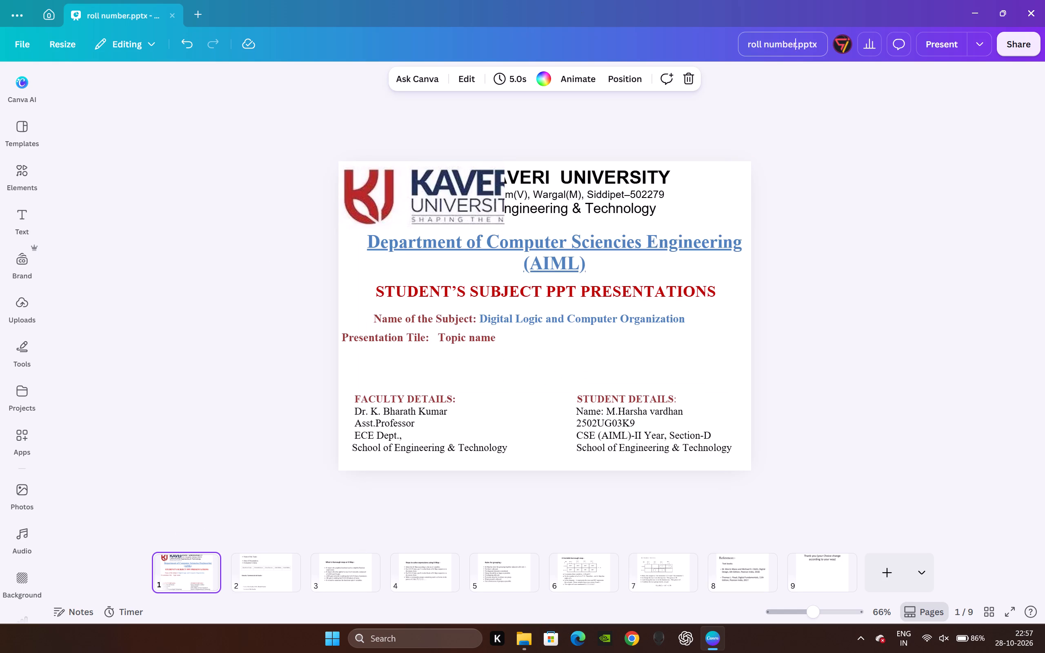
{"action": "left_click", "coordinate": [795, 51]}
{"action": "key", "text": "ctrl+a"}
{"action": "key", "text": "BackSpace"}
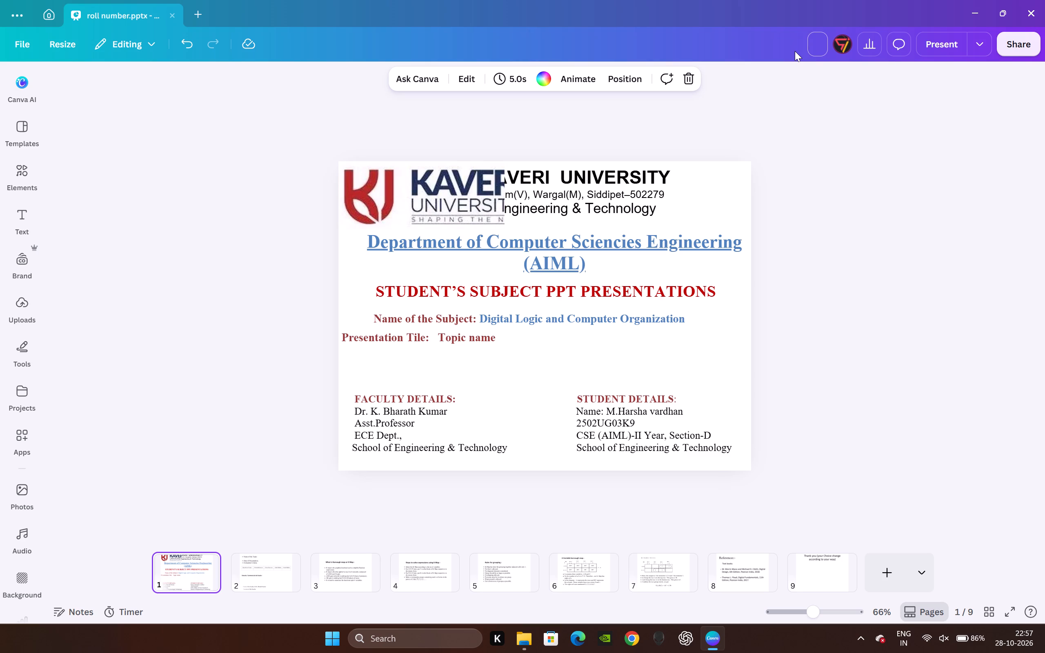
{"action": "type", "text": "DL"}
{"action": "key", "text": "space"}
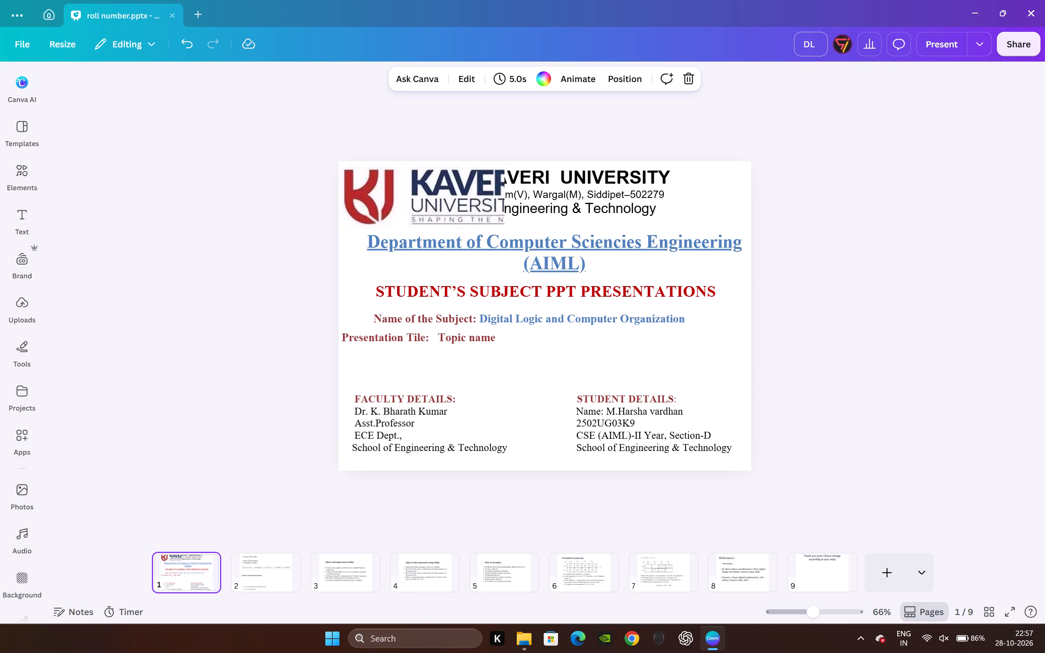
{"action": "triple_click", "coordinate": [795, 51], "text": "ctrl"}
{"action": "key", "text": "ctrl+7"}
{"action": "type", "text": "CO"}
{"action": "key", "text": "BackSpace"}
{"action": "key", "text": "BackSpace"}
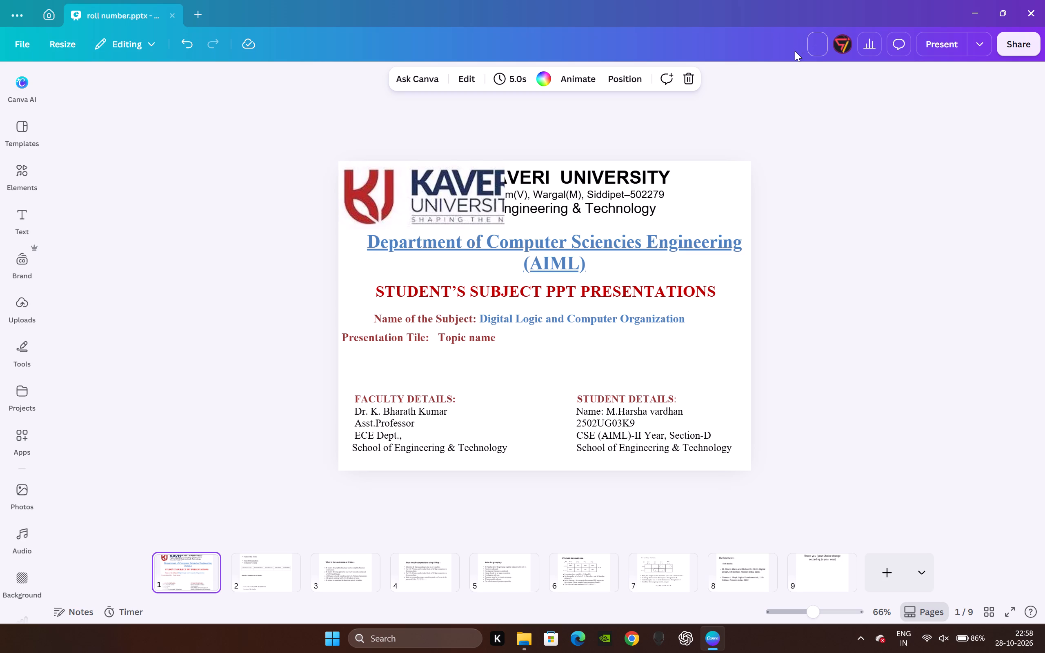
{"action": "key", "text": "d"}
{"action": "type", "text": "L"}
{"action": "key", "text": "space"}
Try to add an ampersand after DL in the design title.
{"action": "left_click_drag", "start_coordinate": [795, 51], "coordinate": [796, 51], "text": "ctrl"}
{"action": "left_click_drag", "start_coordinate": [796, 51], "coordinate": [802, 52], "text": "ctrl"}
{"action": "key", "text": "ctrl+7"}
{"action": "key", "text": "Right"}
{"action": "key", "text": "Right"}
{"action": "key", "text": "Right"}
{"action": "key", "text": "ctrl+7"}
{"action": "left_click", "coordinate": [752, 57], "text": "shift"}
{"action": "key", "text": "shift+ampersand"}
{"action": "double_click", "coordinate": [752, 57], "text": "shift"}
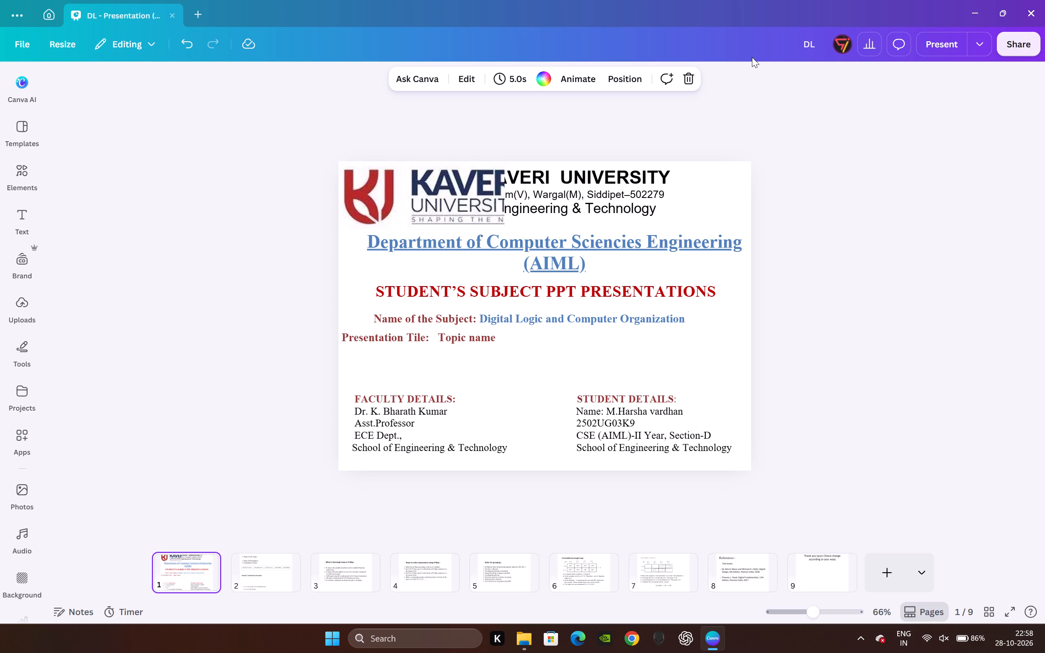
Extend the design title so it reads DL & CO - K9.
{"action": "left_click", "coordinate": [805, 35]}
{"action": "key", "text": "Right"}
{"action": "key", "text": "Right"}
{"action": "key", "text": "space"}
{"action": "key", "text": "shift+ampersand"}
{"action": "key", "text": "space"}
{"action": "type", "text": "CO"}
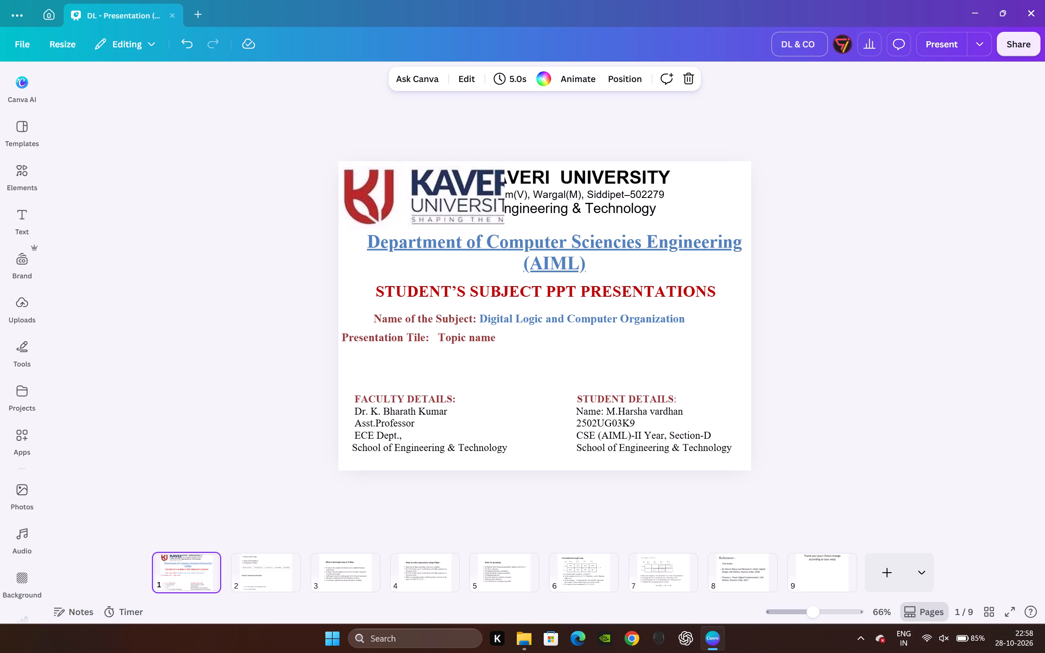
{"action": "key", "text": "space"}
{"action": "type", "text": "-"}
{"action": "key", "text": "space"}
{"action": "key", "text": "k"}
{"action": "key", "text": "9"}
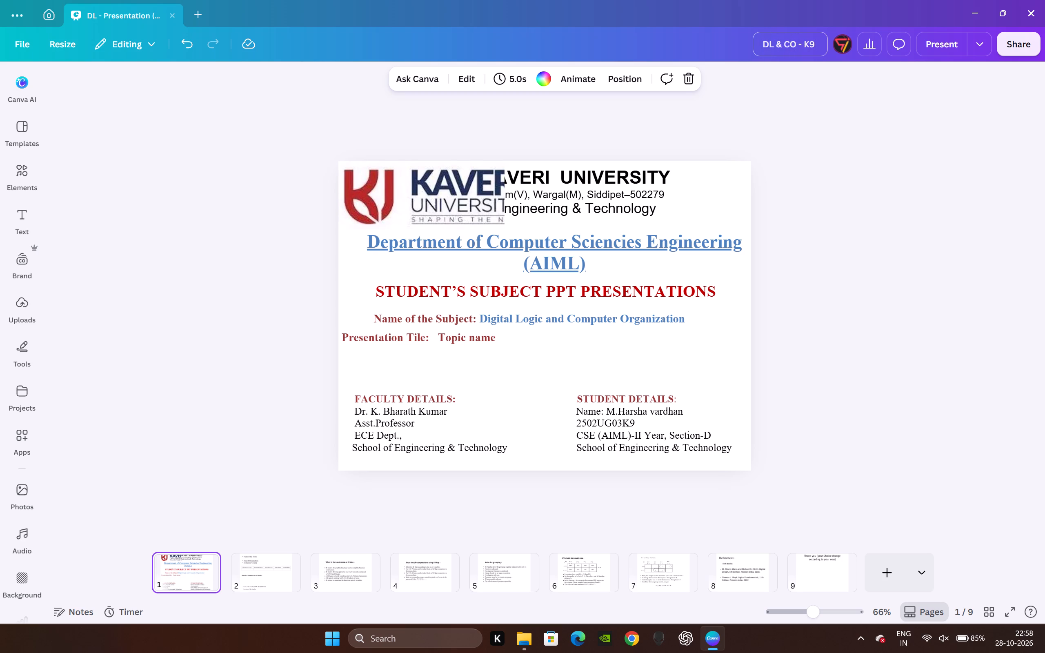
{"action": "key", "text": "Return"}
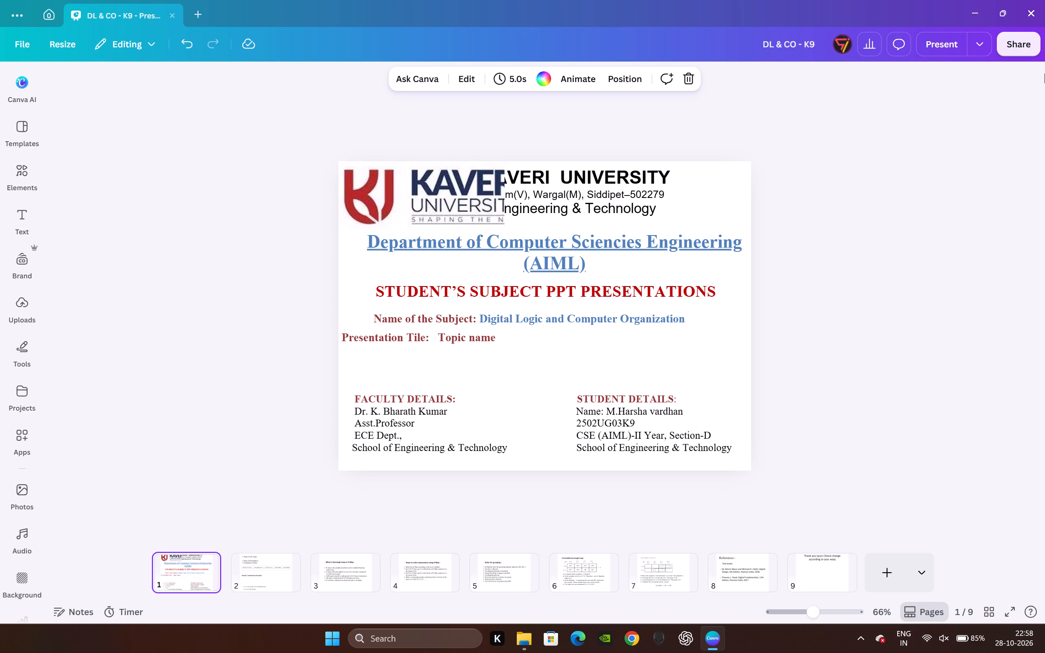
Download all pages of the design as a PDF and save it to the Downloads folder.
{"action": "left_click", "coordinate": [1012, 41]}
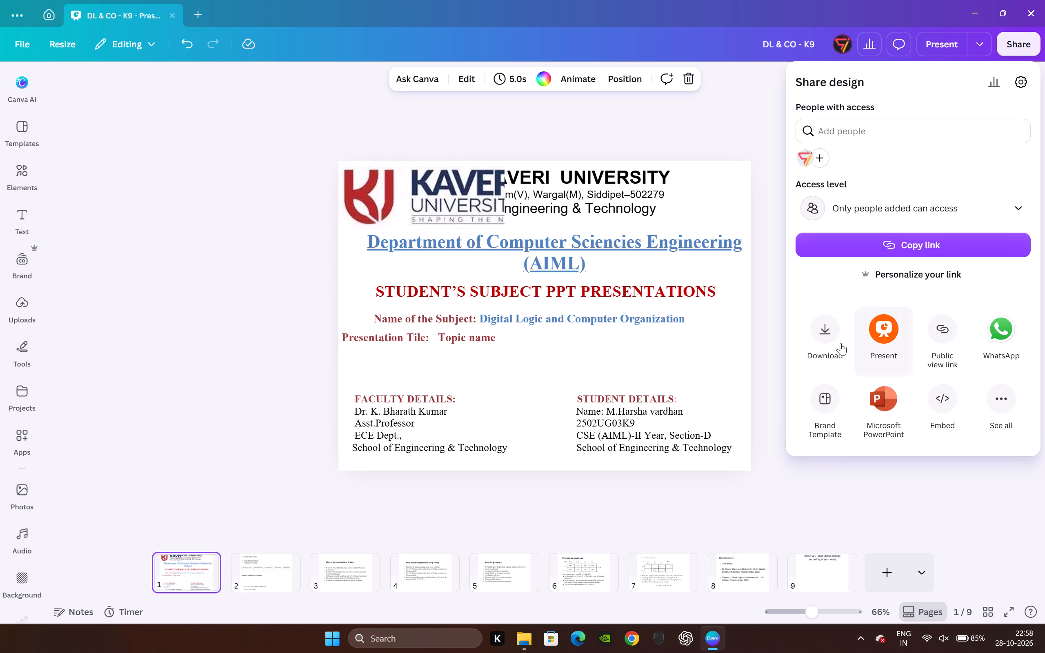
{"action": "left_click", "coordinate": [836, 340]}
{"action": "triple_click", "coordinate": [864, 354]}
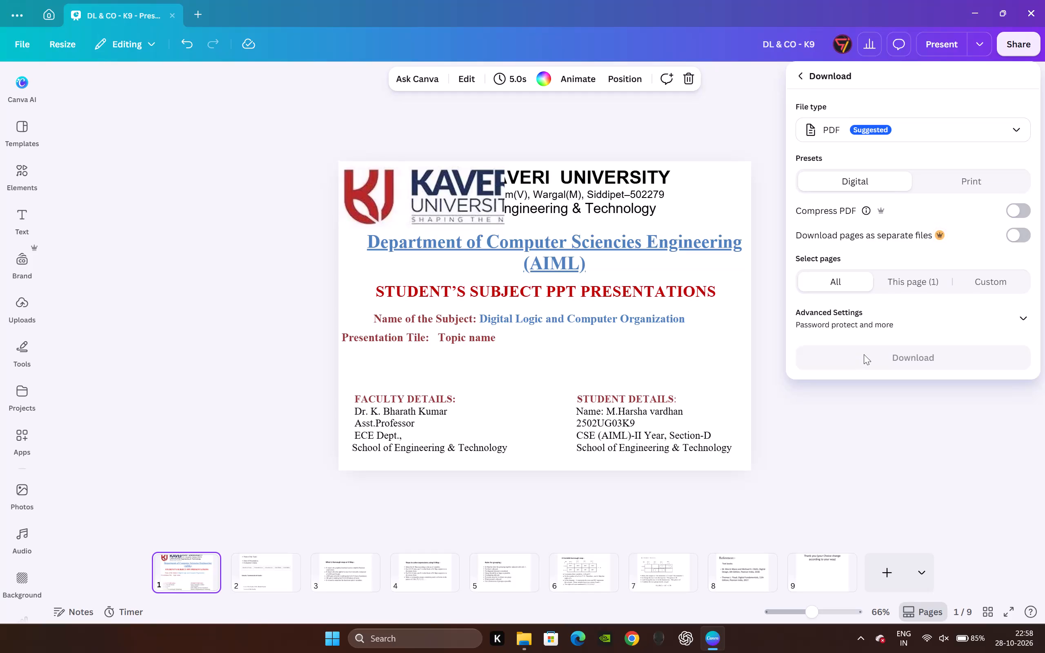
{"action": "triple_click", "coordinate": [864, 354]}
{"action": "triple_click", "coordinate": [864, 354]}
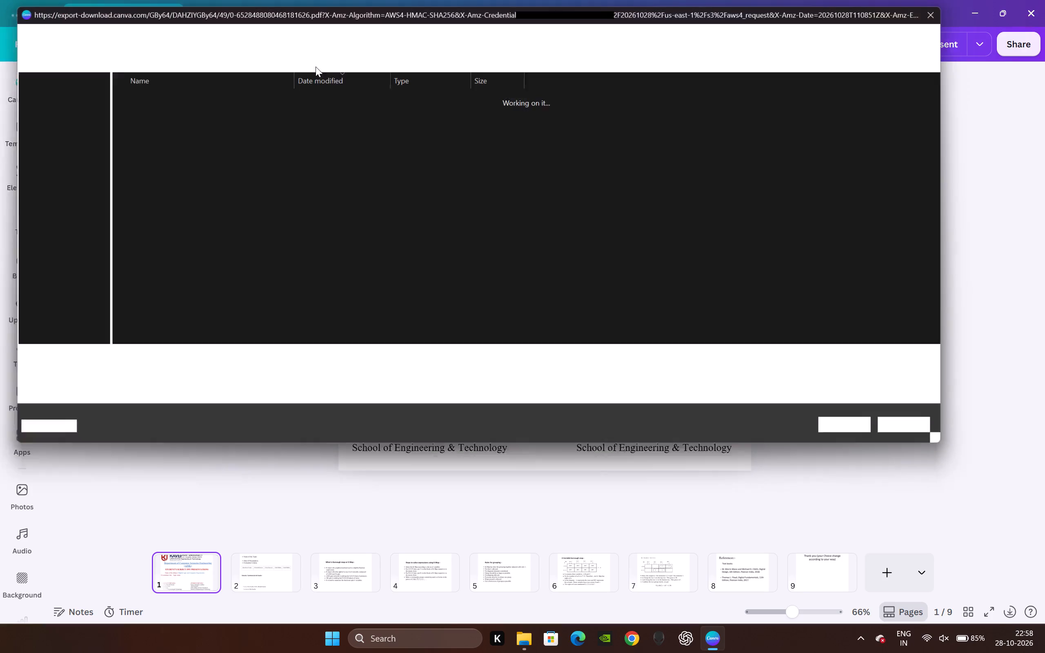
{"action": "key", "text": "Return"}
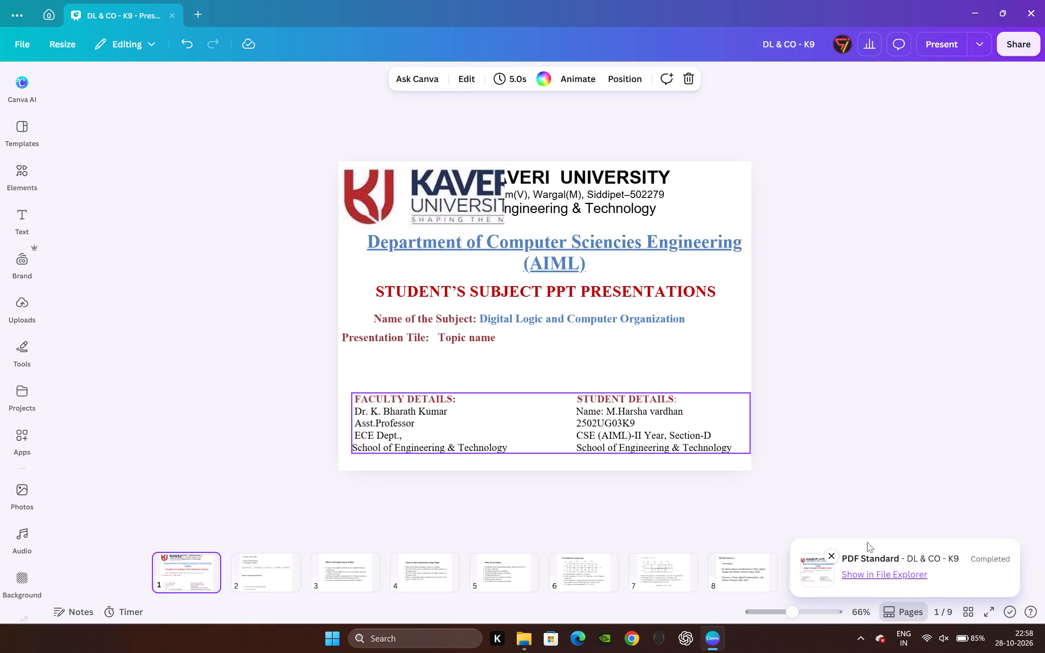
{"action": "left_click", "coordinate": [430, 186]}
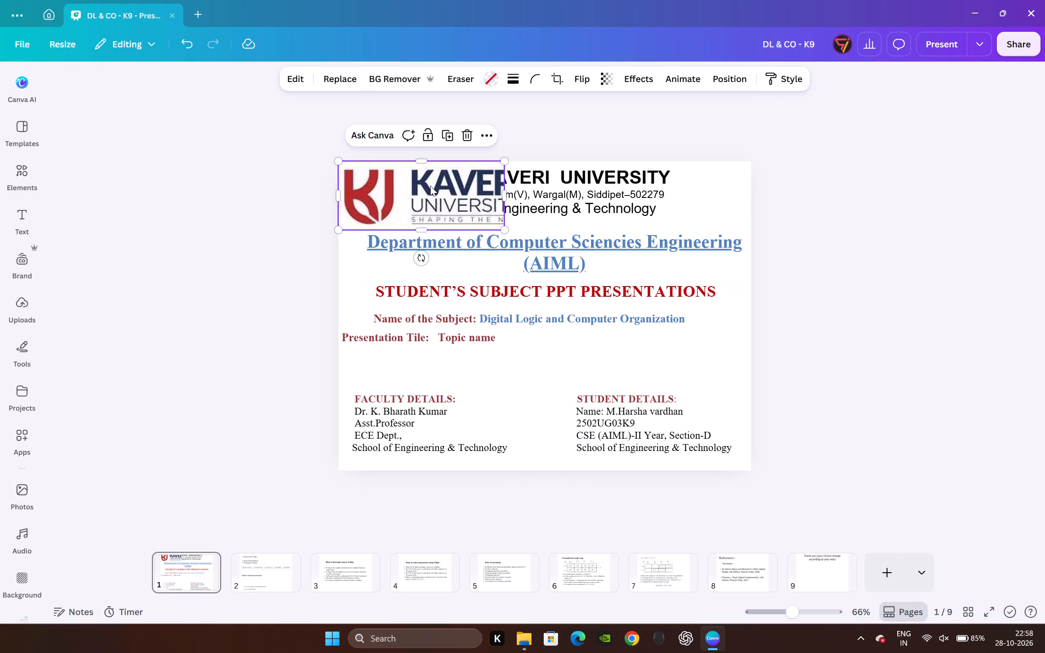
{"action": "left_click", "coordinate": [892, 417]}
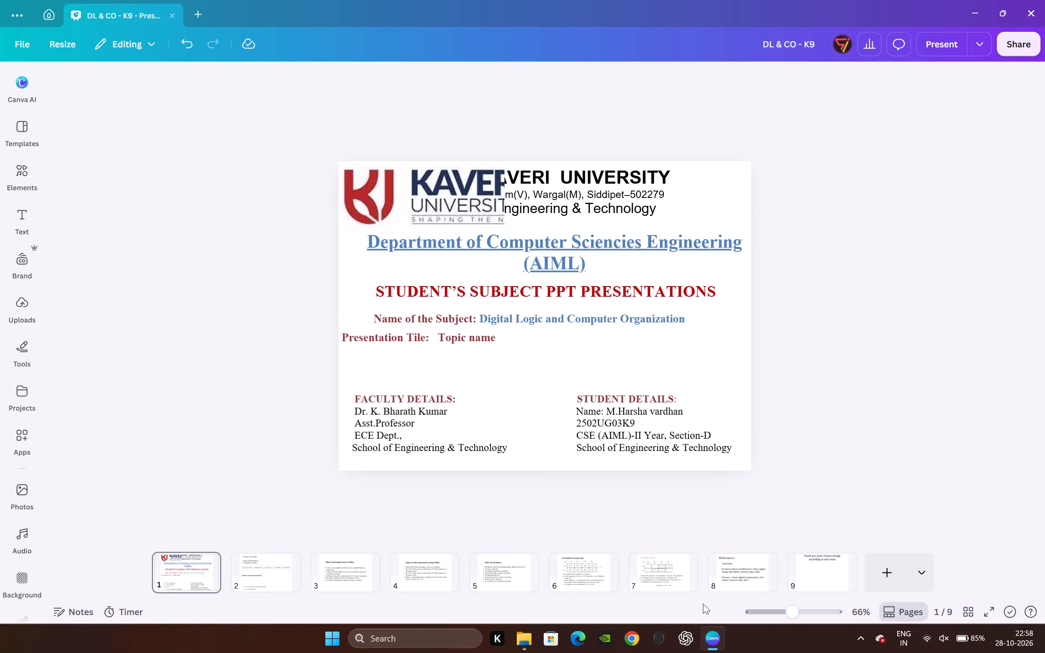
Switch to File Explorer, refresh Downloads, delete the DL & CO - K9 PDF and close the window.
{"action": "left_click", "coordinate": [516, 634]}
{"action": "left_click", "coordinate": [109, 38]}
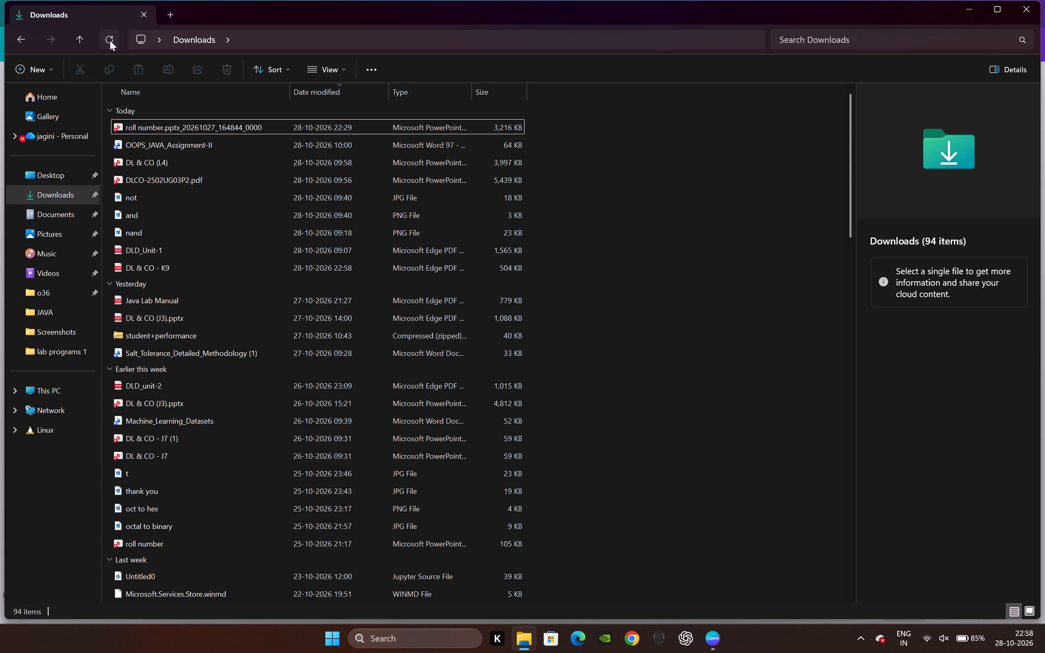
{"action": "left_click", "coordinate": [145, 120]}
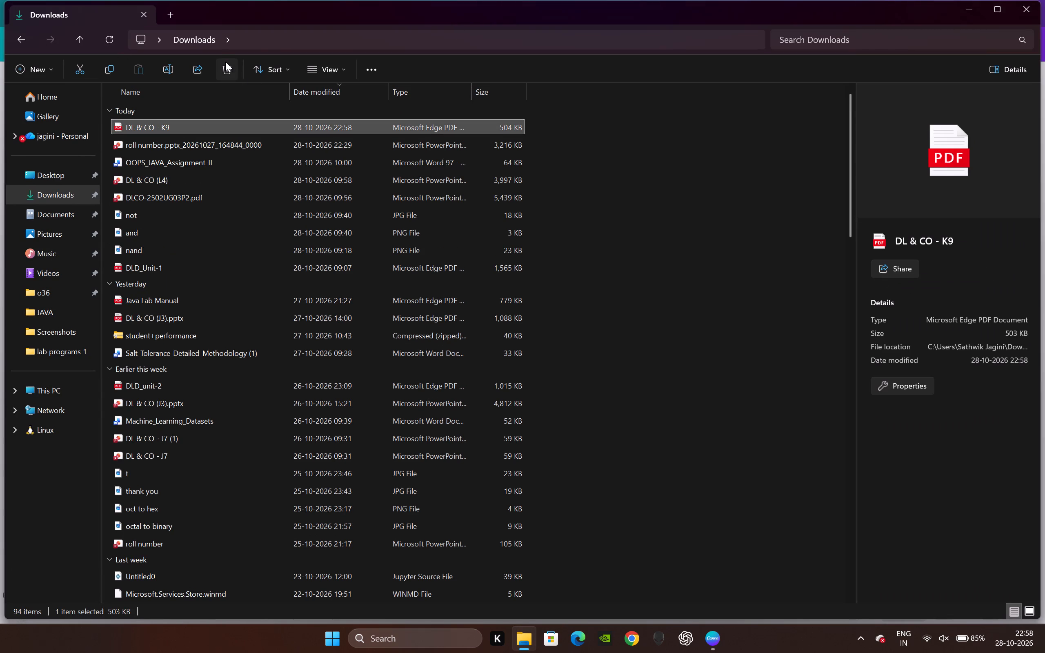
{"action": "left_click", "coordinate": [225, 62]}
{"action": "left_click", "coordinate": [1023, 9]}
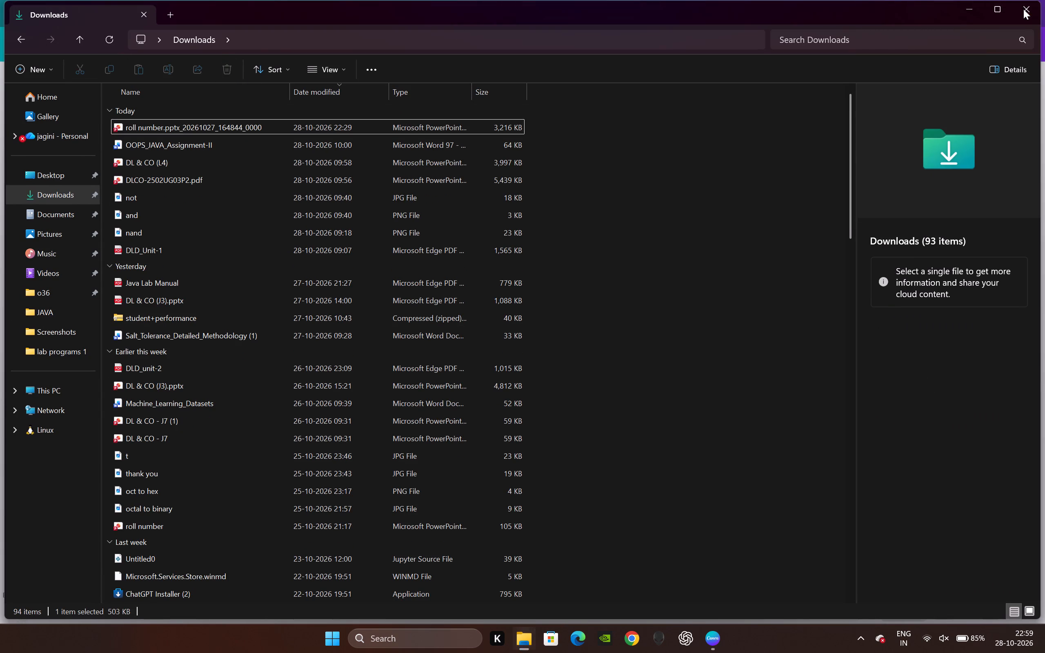
Back in Canva, show the uploaded images, add a blank page and move it to position 2 after the title page.
{"action": "left_click", "coordinate": [184, 315]}
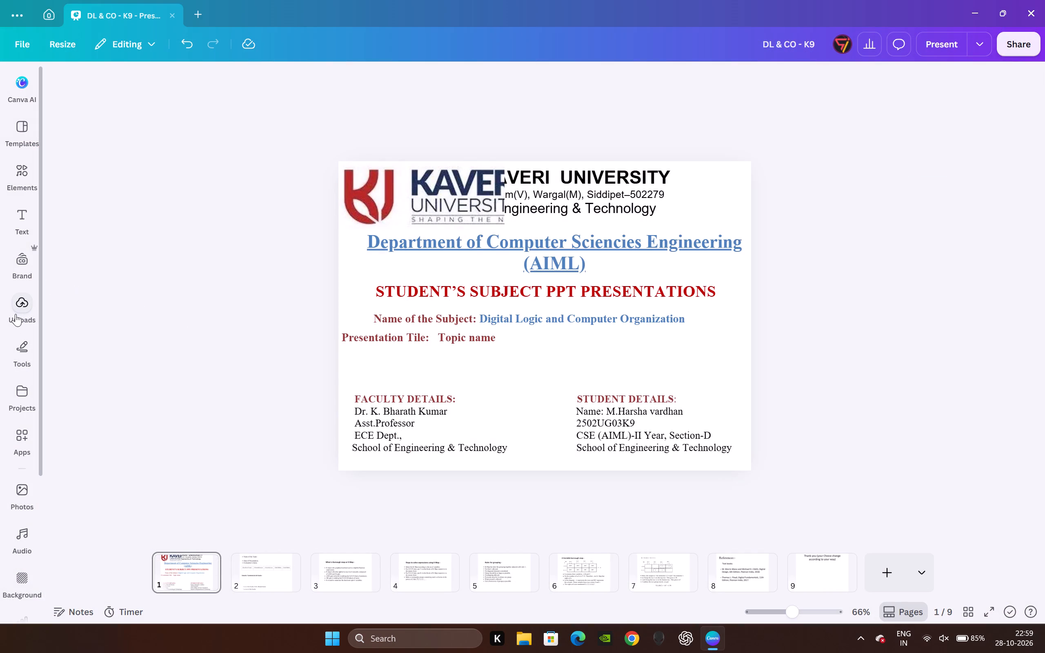
{"action": "left_click", "coordinate": [16, 314]}
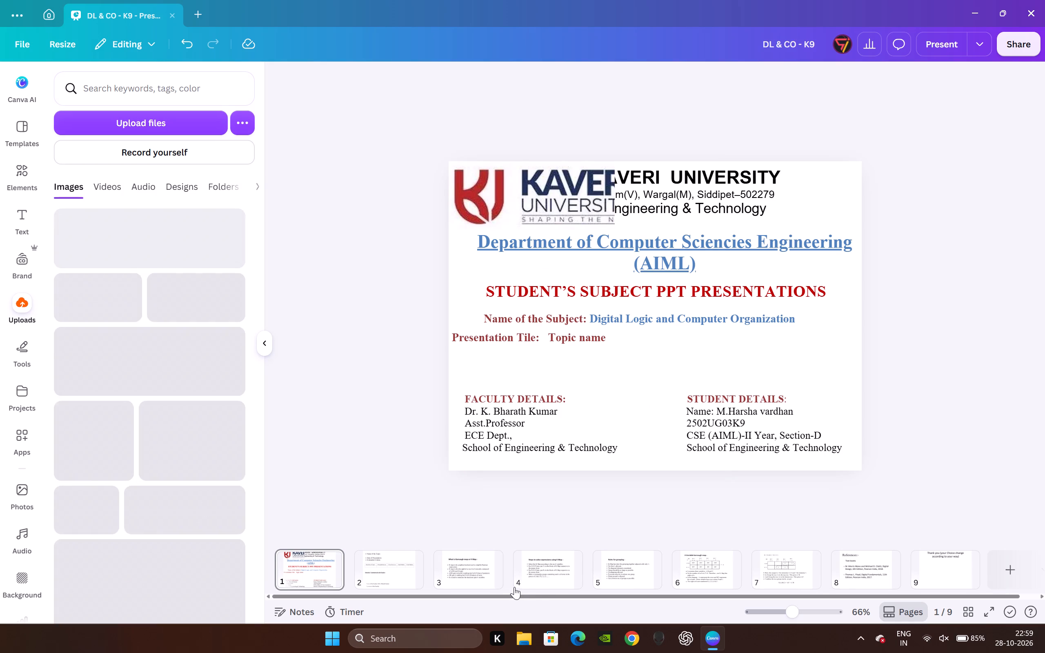
{"action": "left_click", "coordinate": [993, 569]}
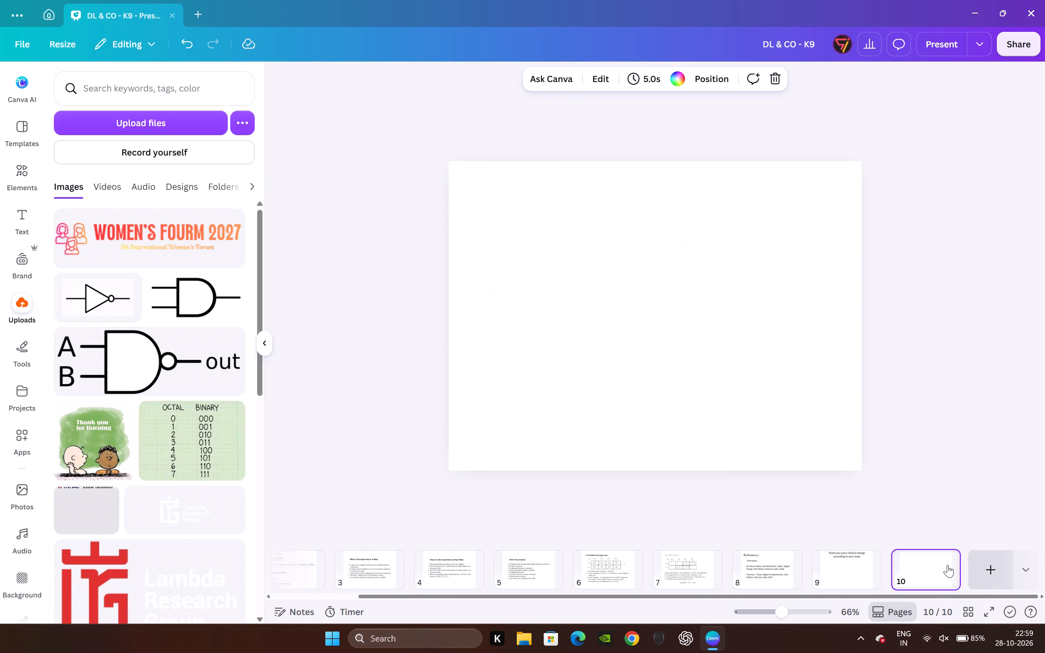
{"action": "left_click_drag", "start_coordinate": [938, 565], "coordinate": [325, 566]}
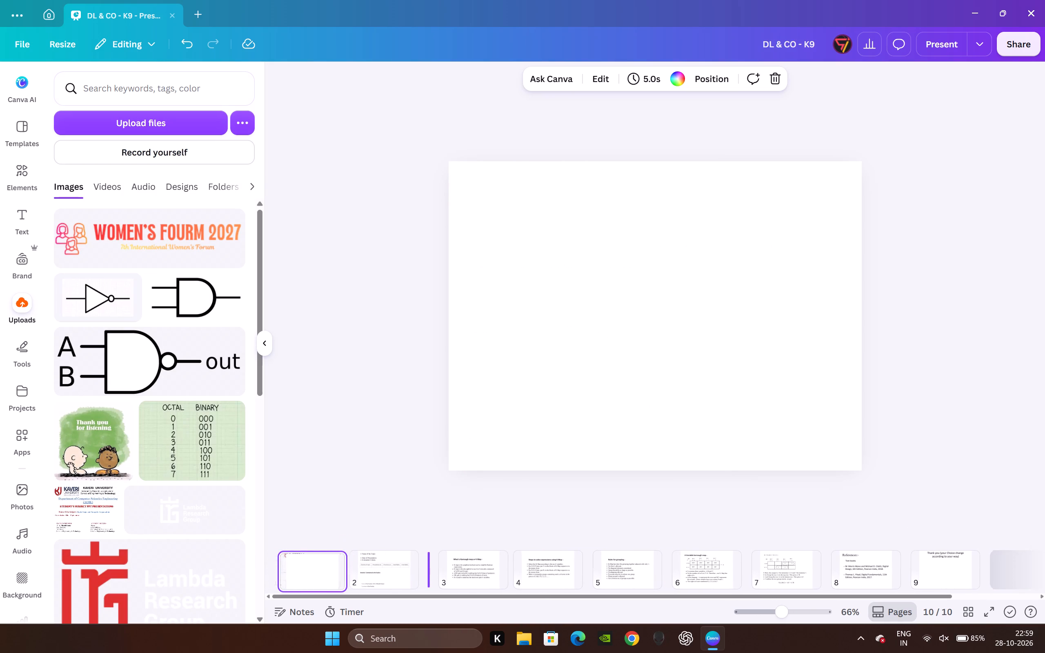
{"action": "left_click_drag", "start_coordinate": [325, 566], "coordinate": [343, 568]}
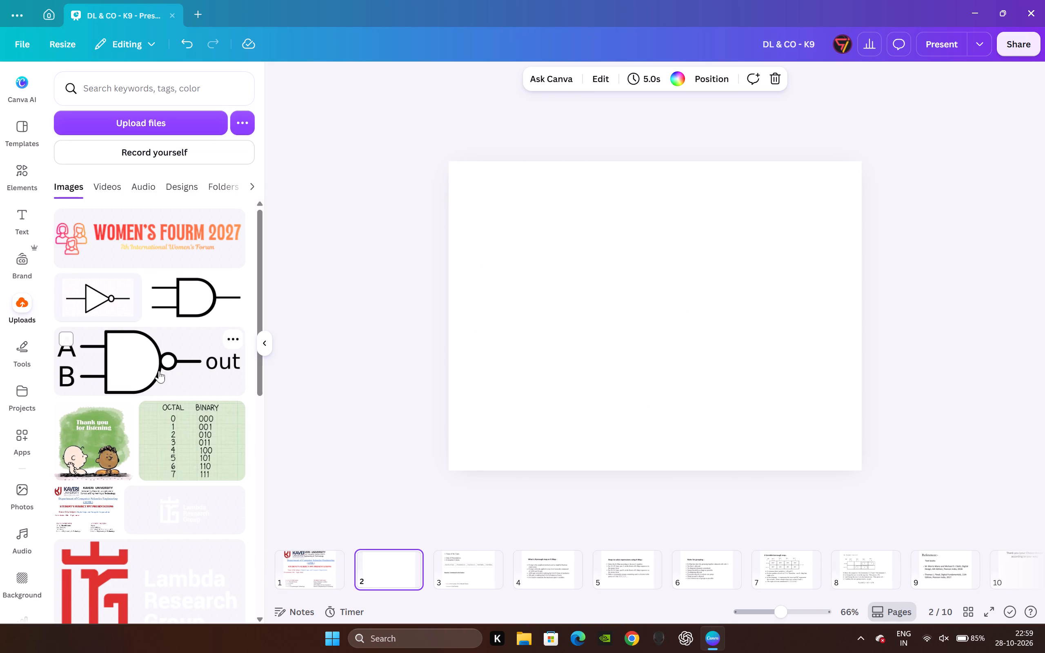
Move the three logic gate images, the Thank you for listening picture and the octal-binary table from the uploads to Trash.
{"action": "left_click", "coordinate": [68, 285]}
{"action": "left_click", "coordinate": [161, 286]}
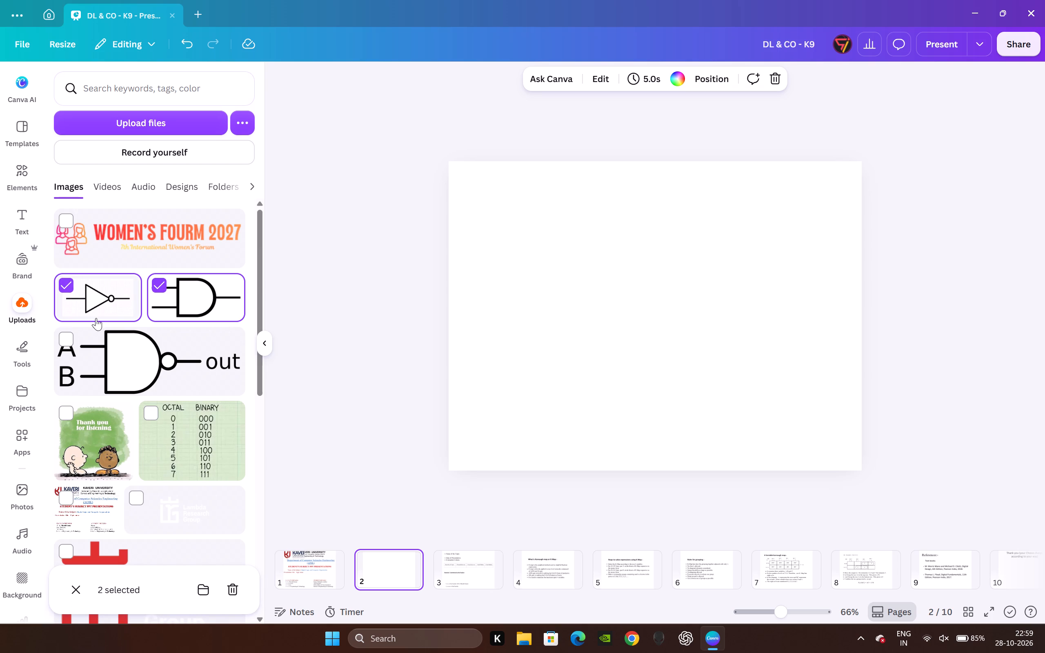
{"action": "left_click", "coordinate": [71, 337]}
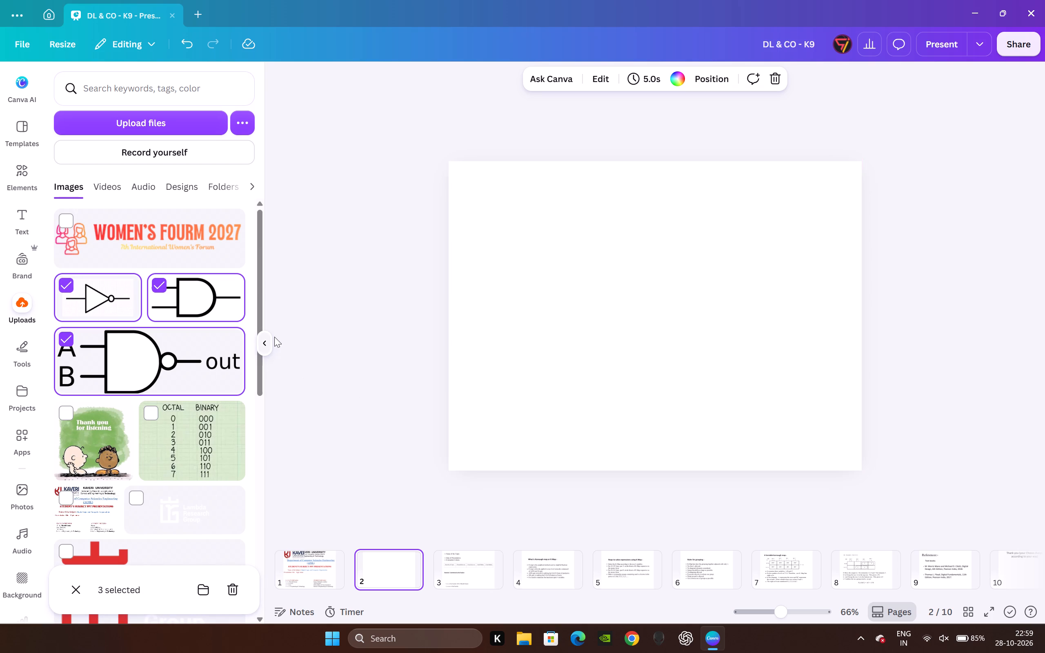
{"action": "left_click", "coordinate": [69, 409]}
{"action": "left_click", "coordinate": [144, 411]}
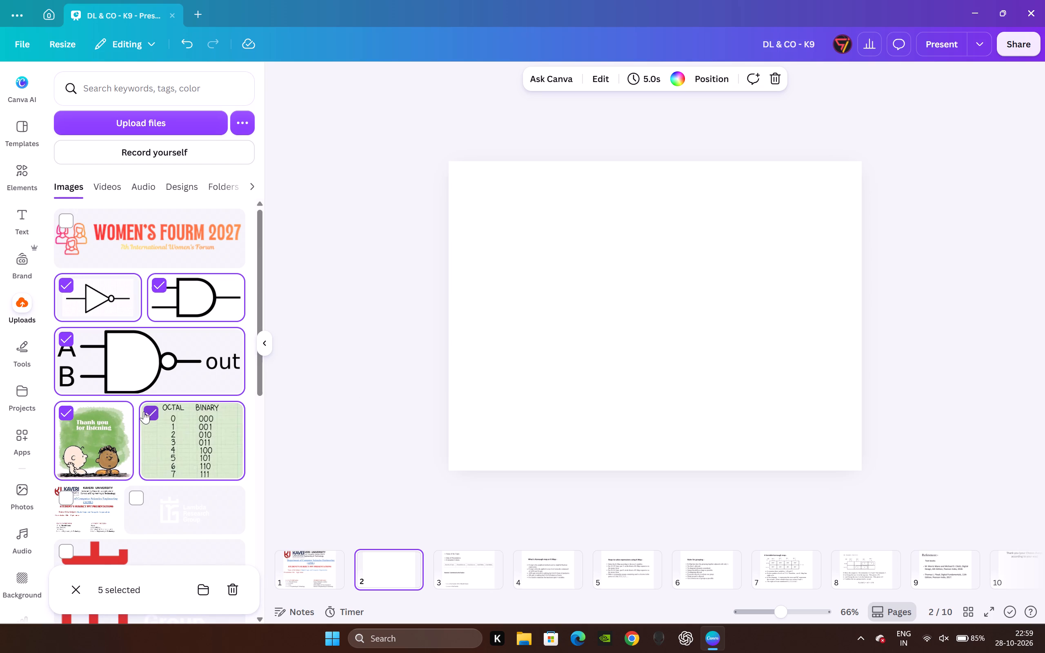
{"action": "left_click", "coordinate": [228, 593]}
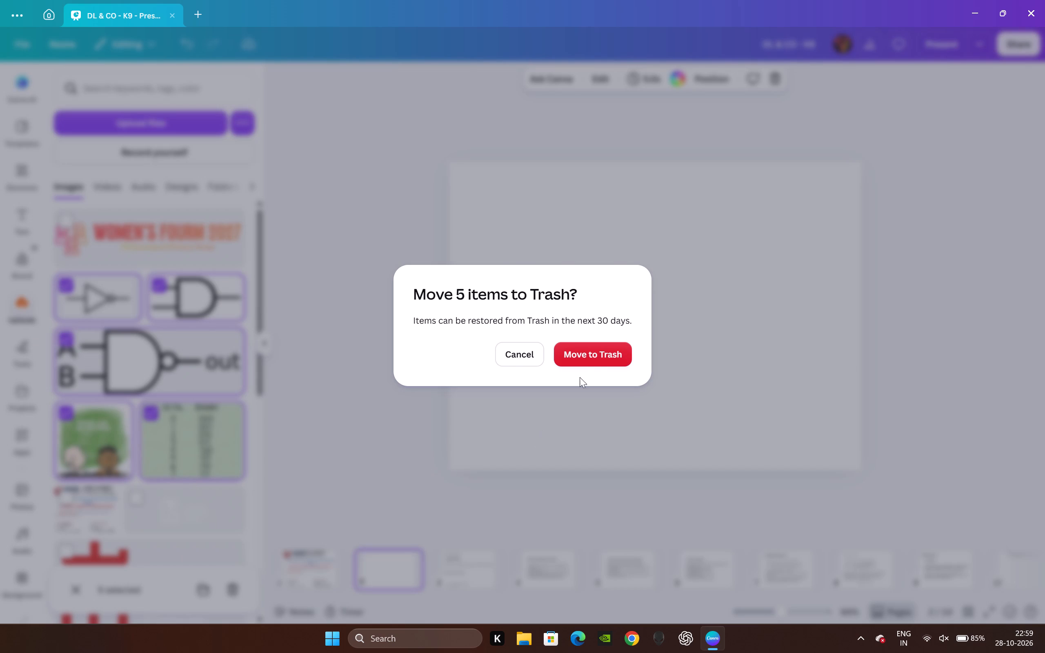
{"action": "left_click", "coordinate": [601, 352]}
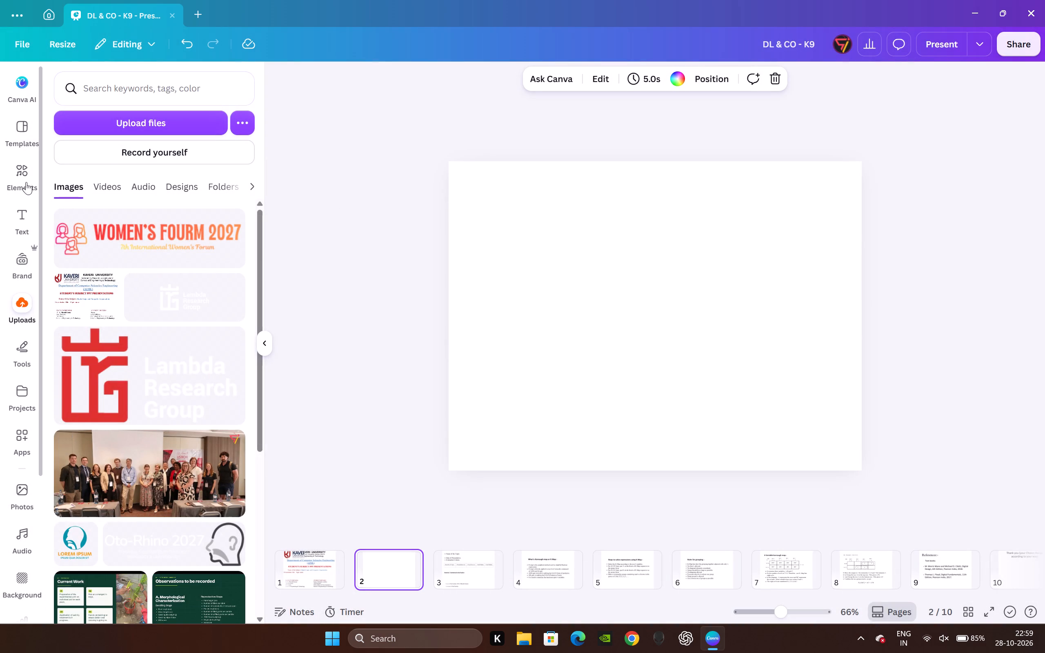
Insert the uploaded Kaveri University title image on page 2 and set it as the page background.
{"action": "left_click", "coordinate": [104, 298]}
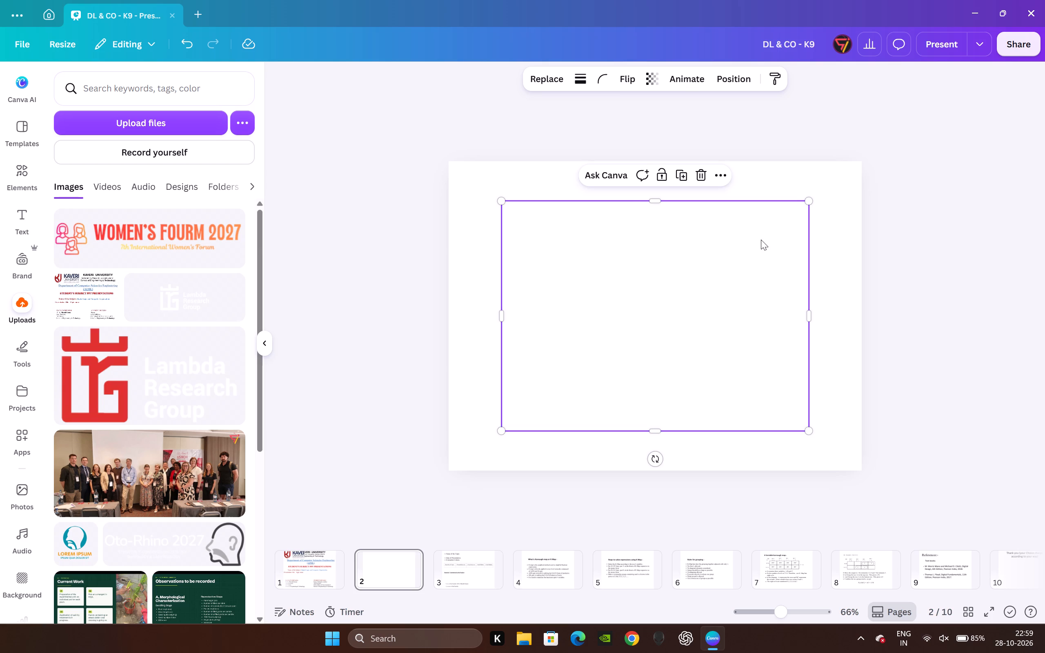
{"action": "right_click", "coordinate": [704, 294]}
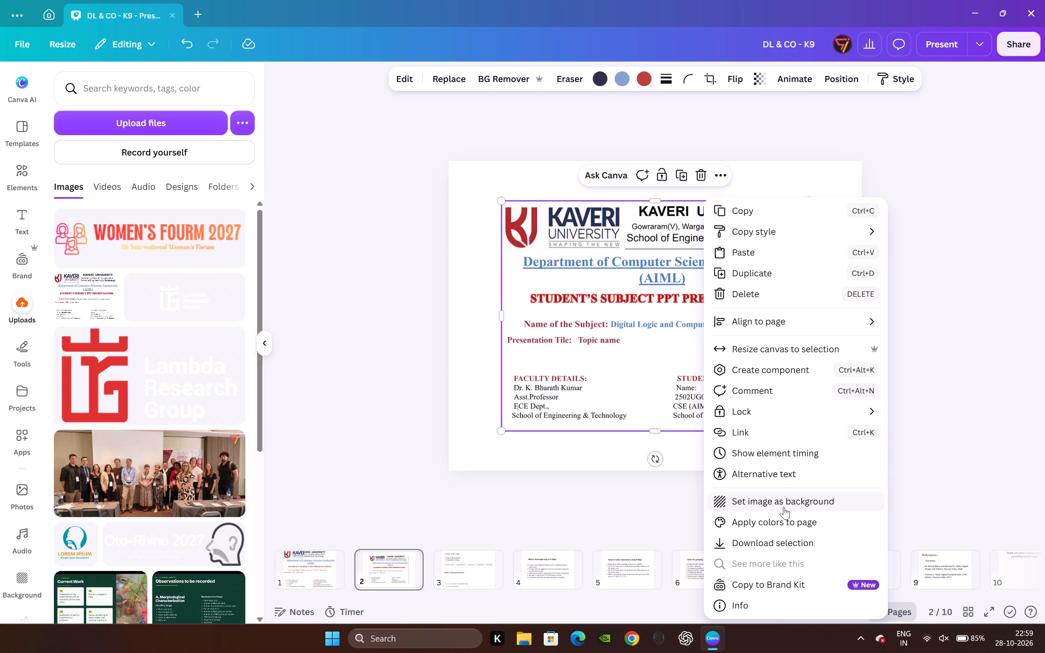
{"action": "left_click", "coordinate": [784, 507]}
Run Magic Layers on page 2's Kaveri University background image.
{"action": "left_click", "coordinate": [636, 275]}
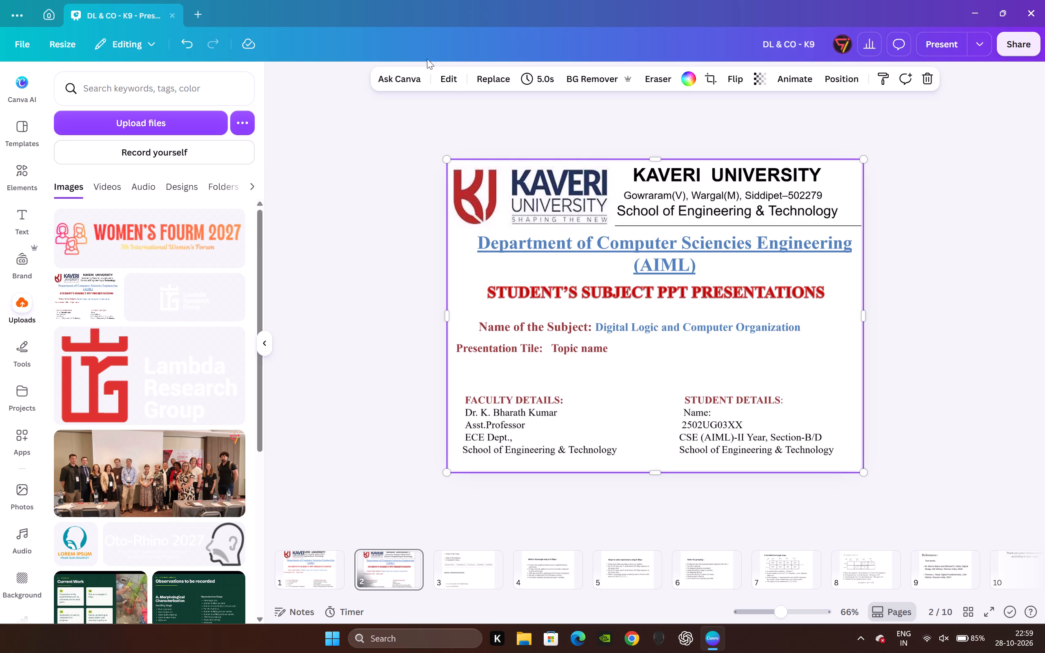
{"action": "left_click", "coordinate": [441, 84]}
{"action": "left_click", "coordinate": [477, 144]}
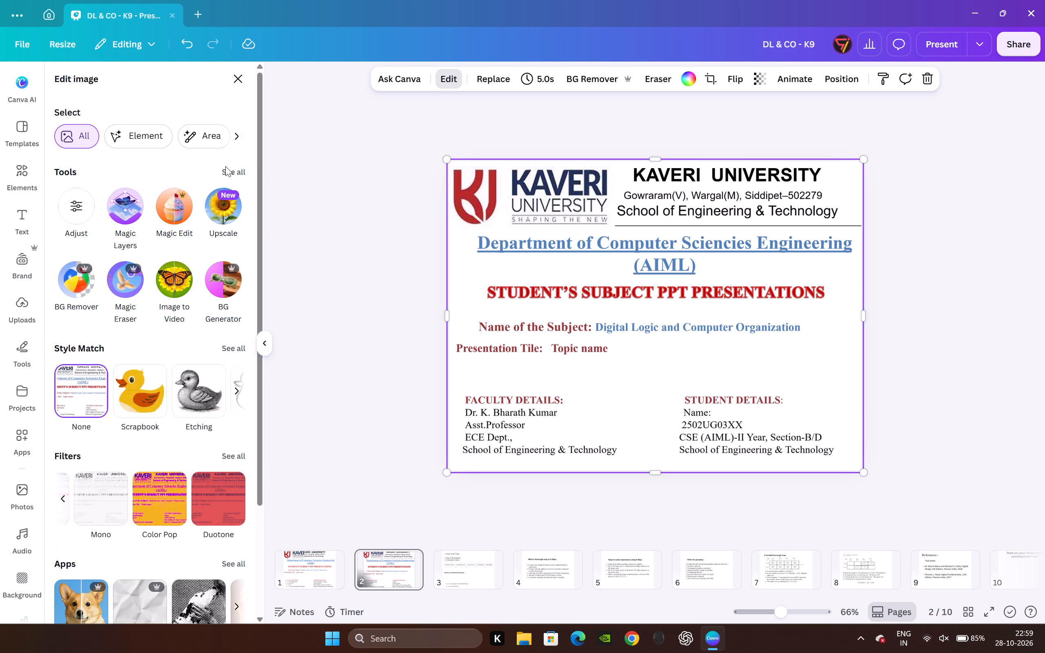
{"action": "left_click", "coordinate": [121, 227]}
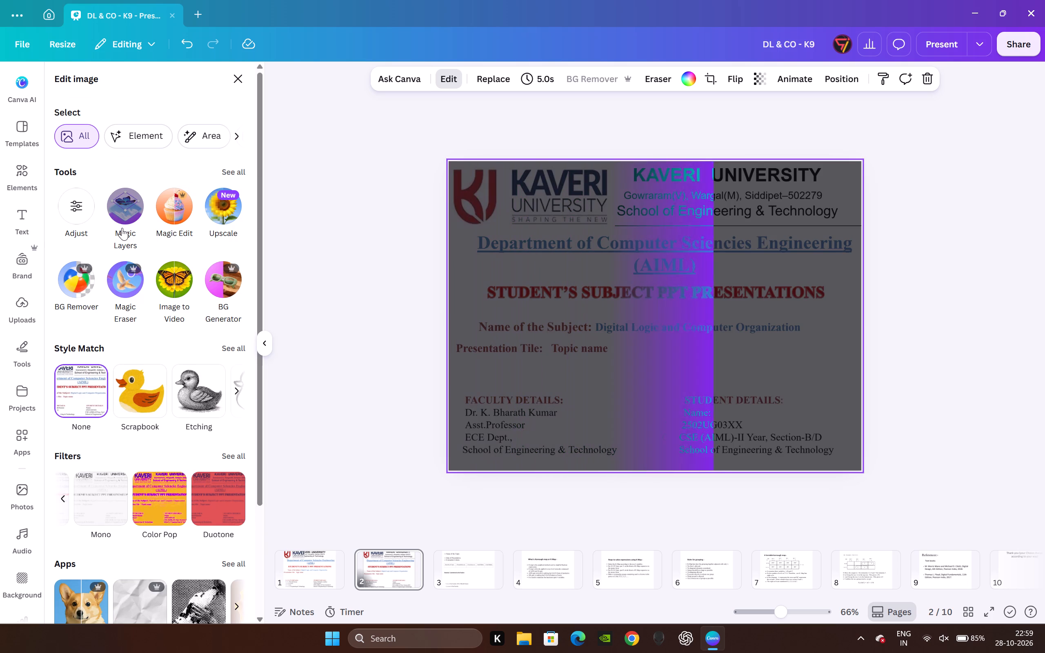
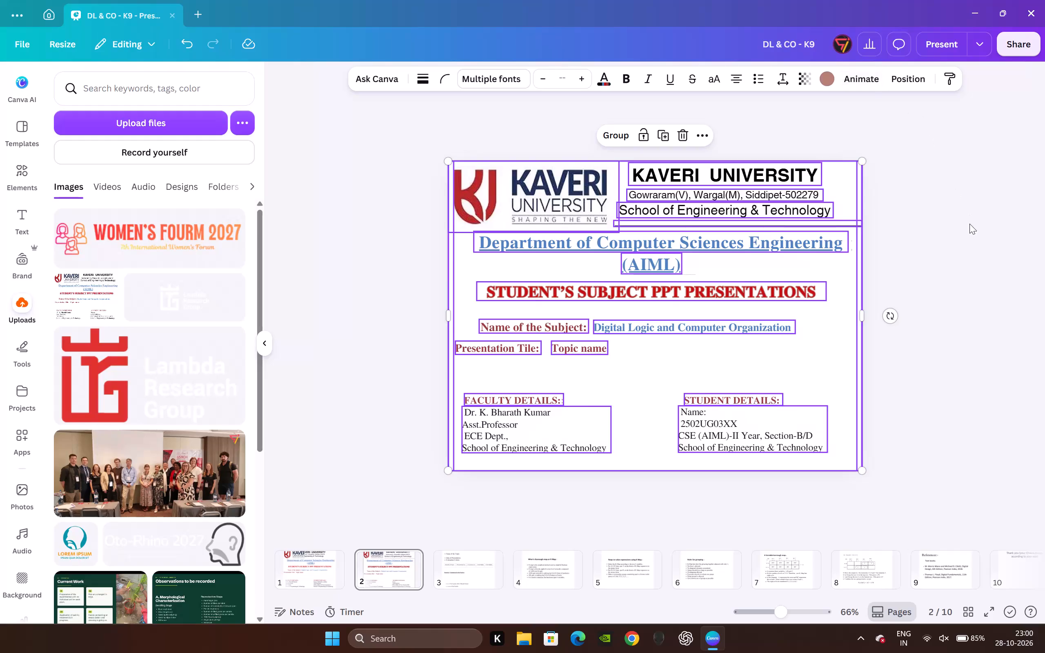
Replace the XX placeholder at the end of the roll number under STUDENT DETAILS on page 2 with K9.
{"action": "left_click", "coordinate": [961, 251]}
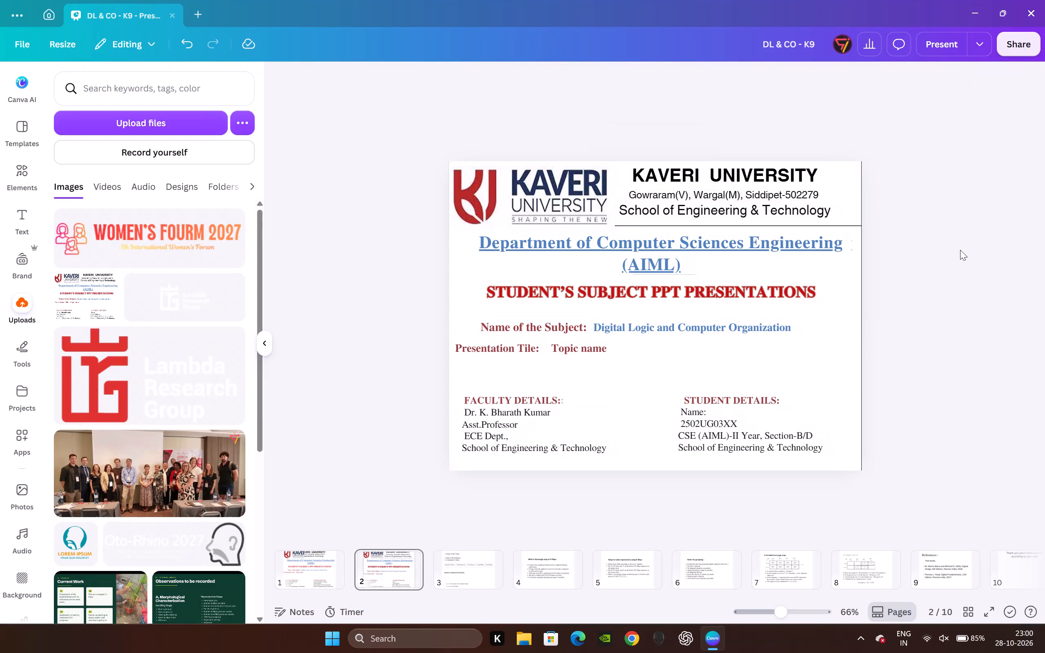
{"action": "double_click", "coordinate": [731, 424]}
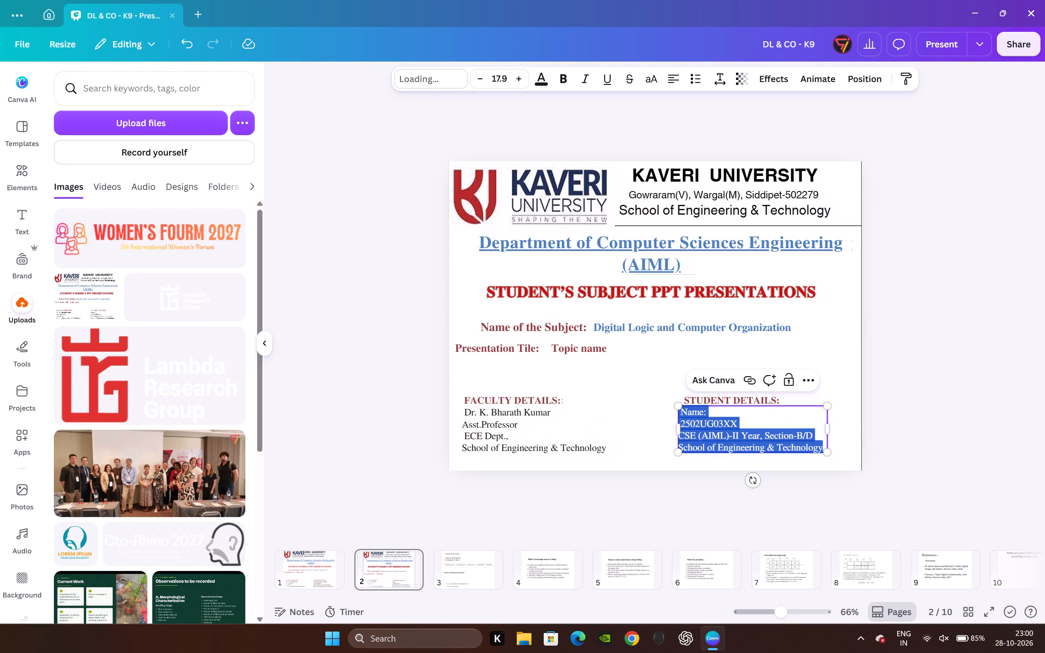
{"action": "left_click", "coordinate": [738, 423]}
{"action": "key", "text": "BackSpace"}
{"action": "key", "text": "BackSpace"}
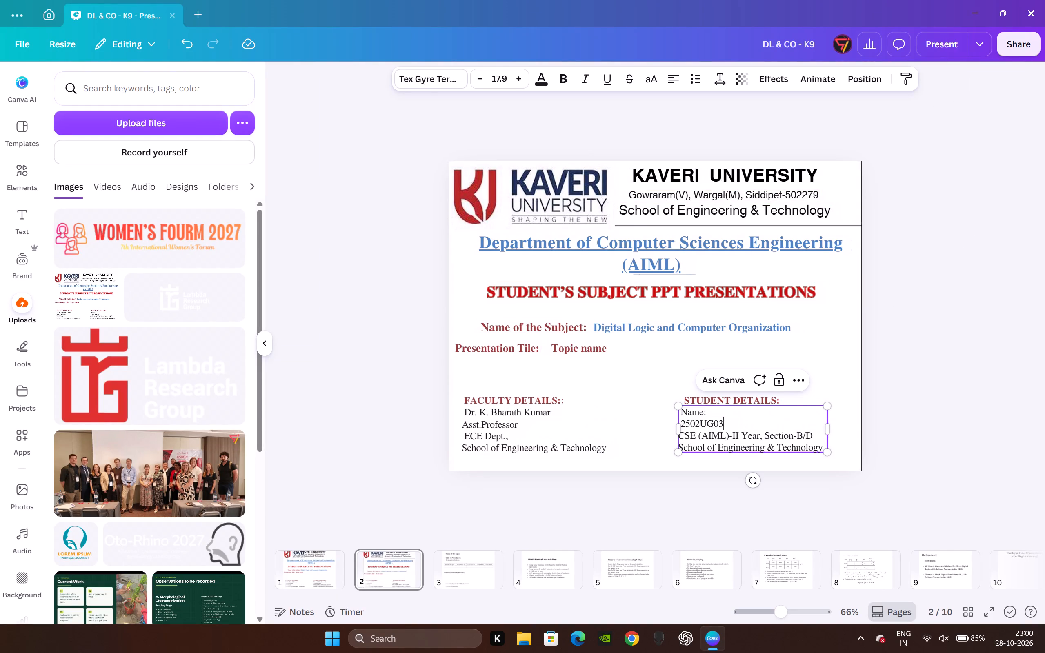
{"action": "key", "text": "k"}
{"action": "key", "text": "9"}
Enter the student's name after the Name: label under STUDENT DETAILS, ending it with a period.
{"action": "key", "text": "Up"}
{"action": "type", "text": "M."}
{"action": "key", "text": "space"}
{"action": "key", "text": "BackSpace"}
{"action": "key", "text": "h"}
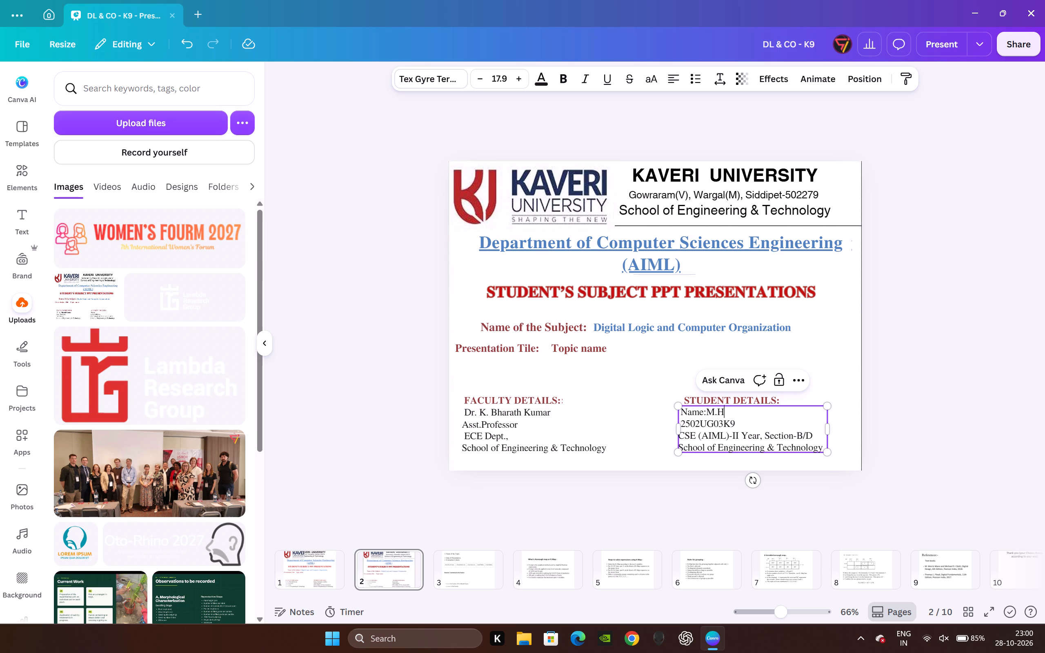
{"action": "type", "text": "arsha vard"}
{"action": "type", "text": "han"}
{"action": "right_click", "coordinate": [757, 426]}
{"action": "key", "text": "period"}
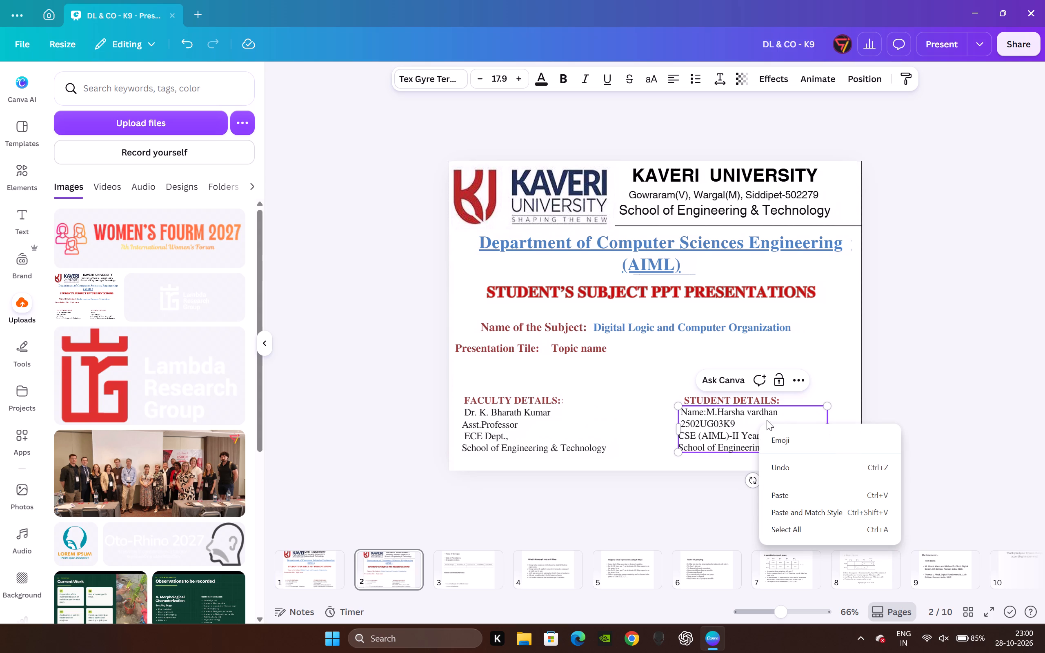
{"action": "double_click", "coordinate": [796, 414]}
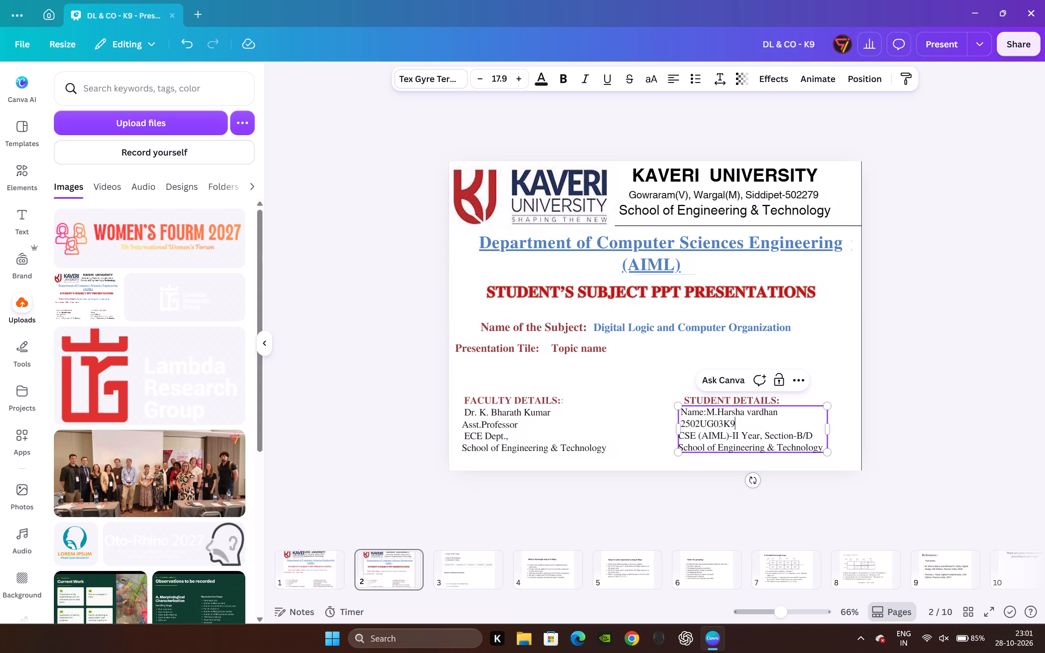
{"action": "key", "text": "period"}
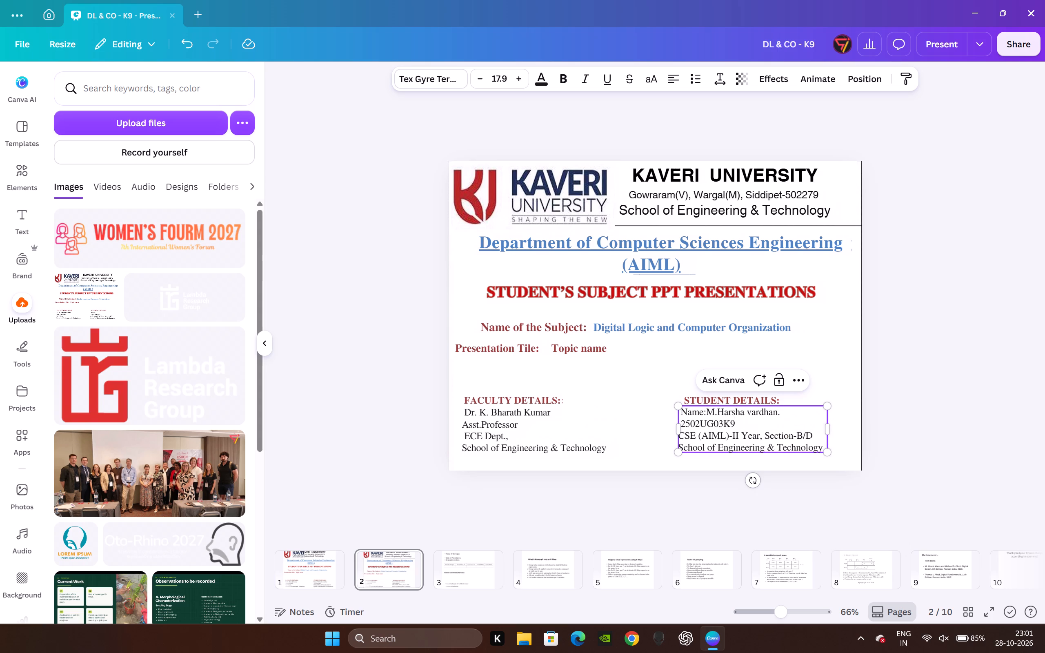
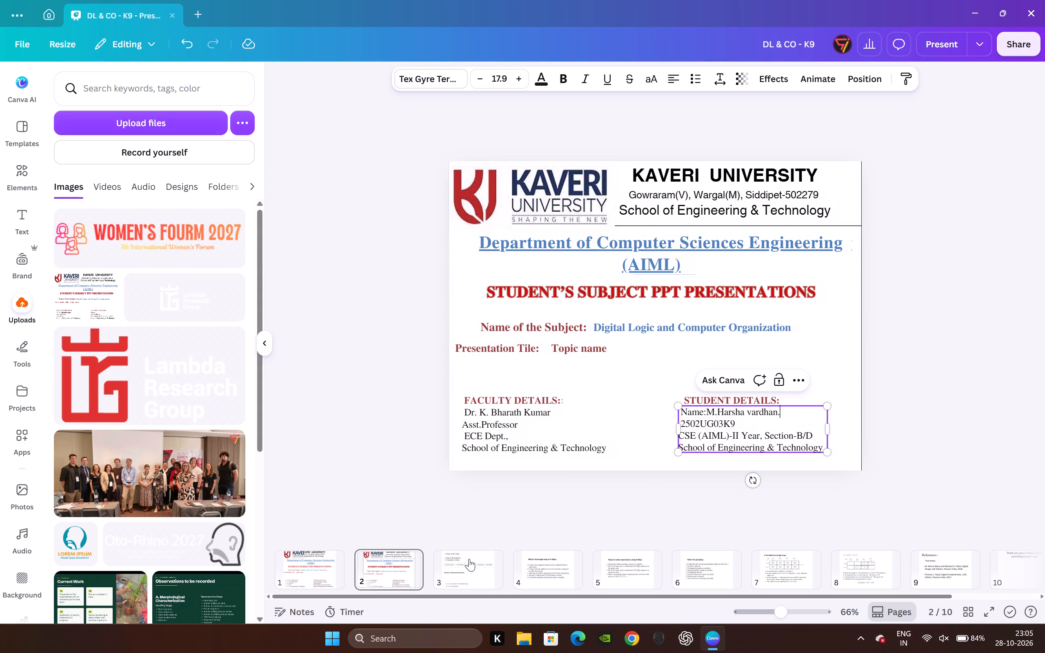
Delete the original page 1, the title page whose Kaveri logo overlaps the university heading.
{"action": "left_click", "coordinate": [324, 569]}
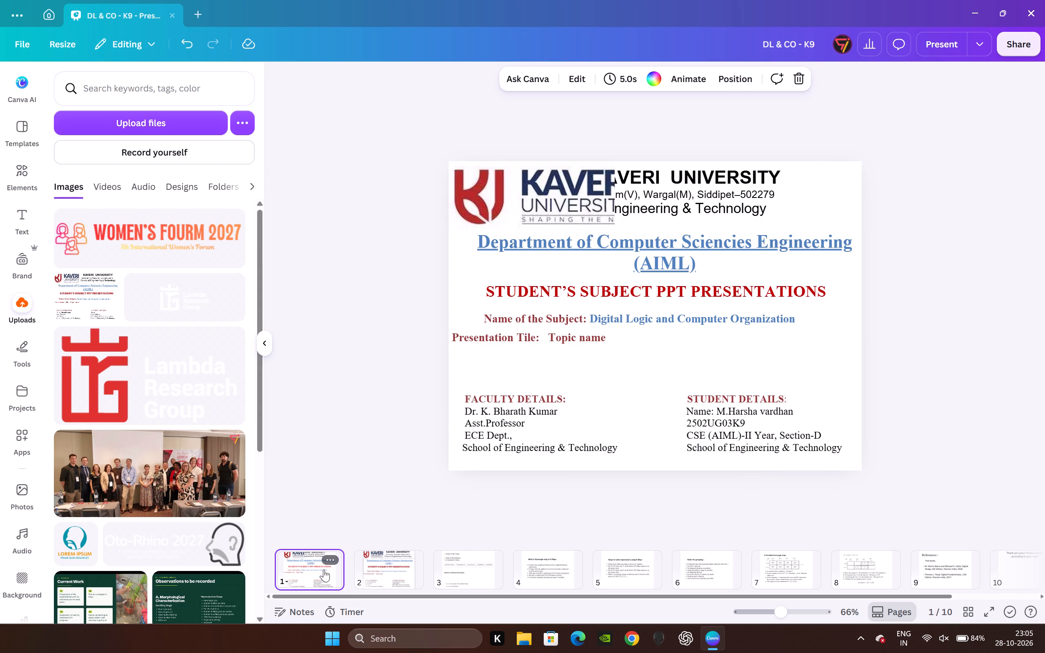
{"action": "key", "text": "backslash"}
{"action": "key", "text": "BackSpace"}
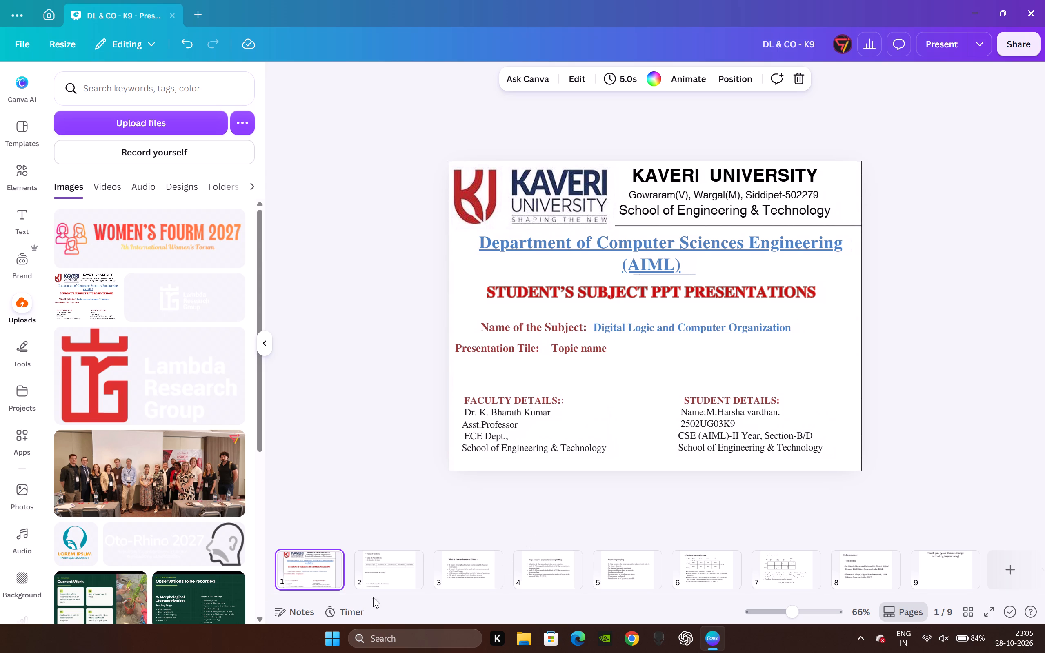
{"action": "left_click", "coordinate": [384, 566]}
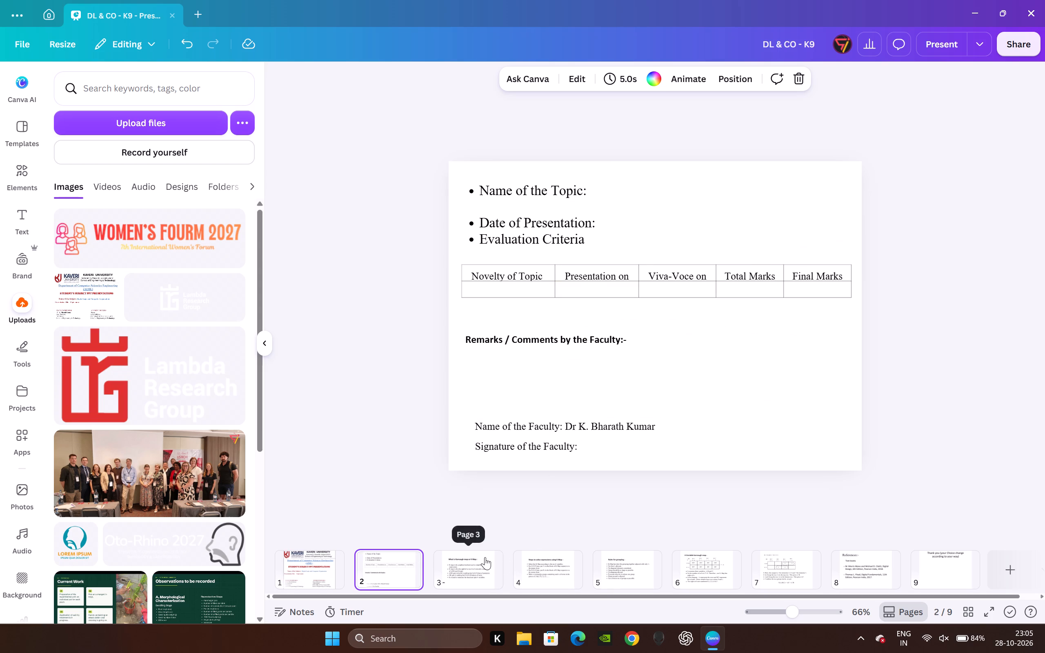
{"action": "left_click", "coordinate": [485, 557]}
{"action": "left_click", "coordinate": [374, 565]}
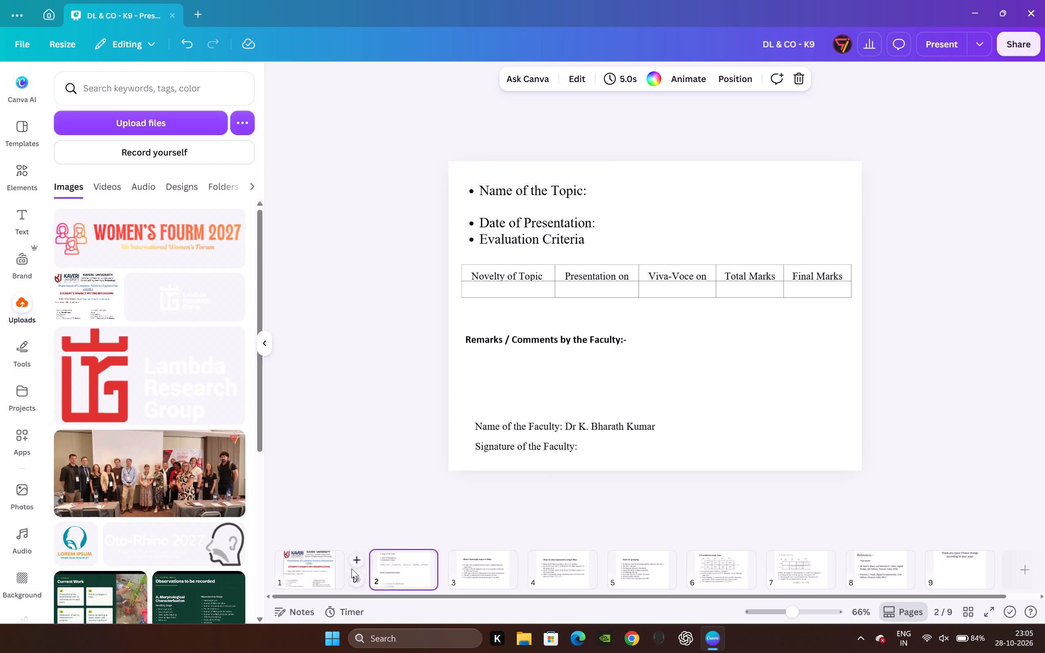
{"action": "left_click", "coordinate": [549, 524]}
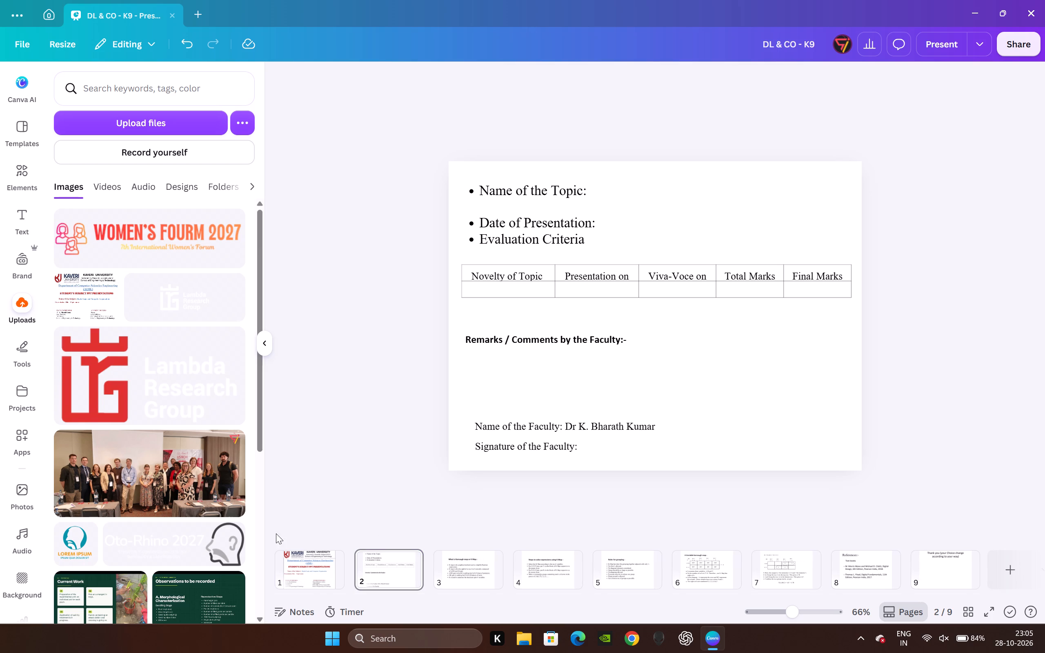
Open the Topic name placeholder after Presentation Tile on the page 1 title page for editing.
{"action": "left_click", "coordinate": [300, 568]}
{"action": "double_click", "coordinate": [579, 351]}
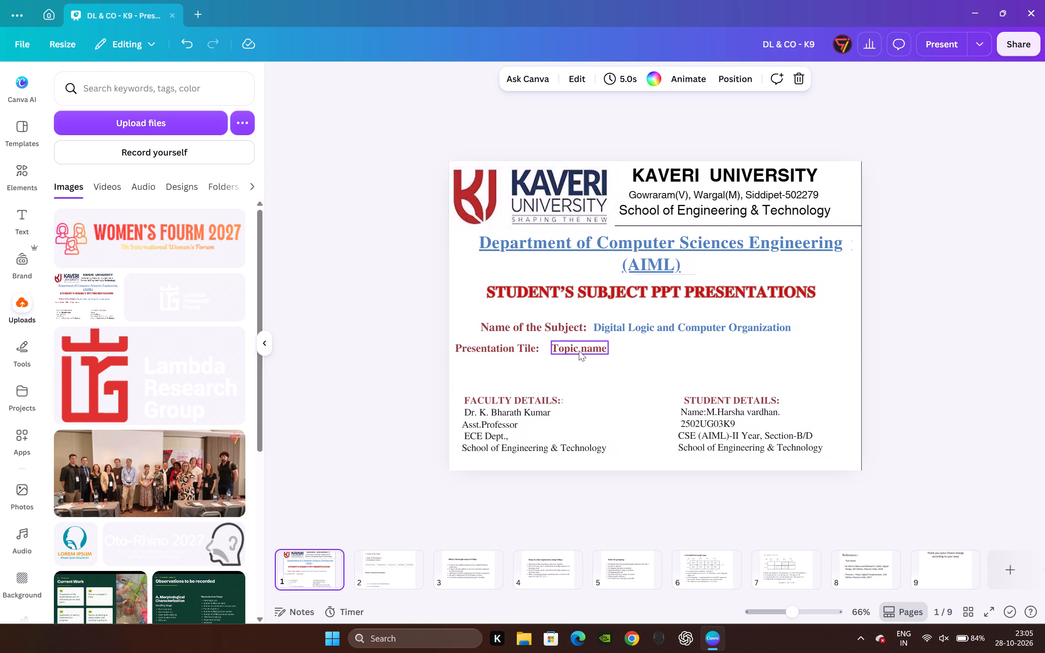
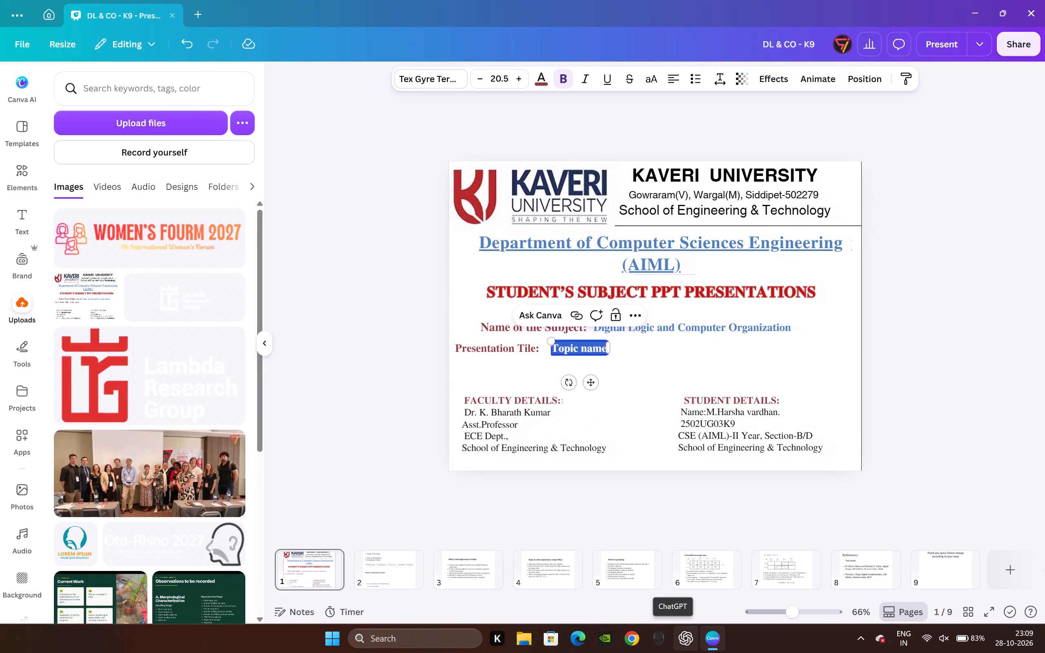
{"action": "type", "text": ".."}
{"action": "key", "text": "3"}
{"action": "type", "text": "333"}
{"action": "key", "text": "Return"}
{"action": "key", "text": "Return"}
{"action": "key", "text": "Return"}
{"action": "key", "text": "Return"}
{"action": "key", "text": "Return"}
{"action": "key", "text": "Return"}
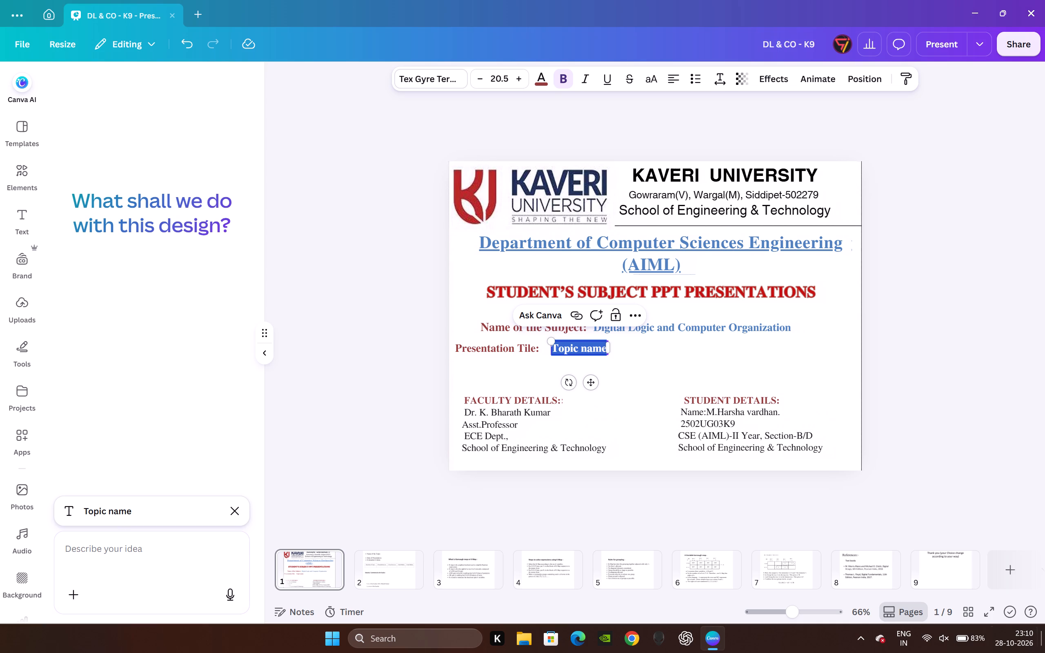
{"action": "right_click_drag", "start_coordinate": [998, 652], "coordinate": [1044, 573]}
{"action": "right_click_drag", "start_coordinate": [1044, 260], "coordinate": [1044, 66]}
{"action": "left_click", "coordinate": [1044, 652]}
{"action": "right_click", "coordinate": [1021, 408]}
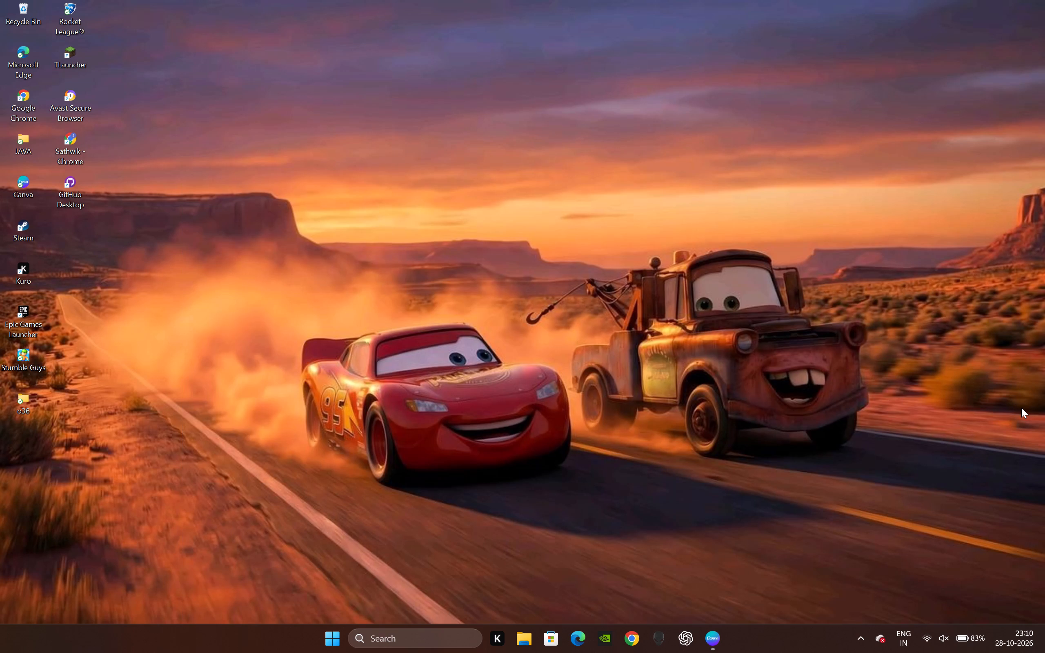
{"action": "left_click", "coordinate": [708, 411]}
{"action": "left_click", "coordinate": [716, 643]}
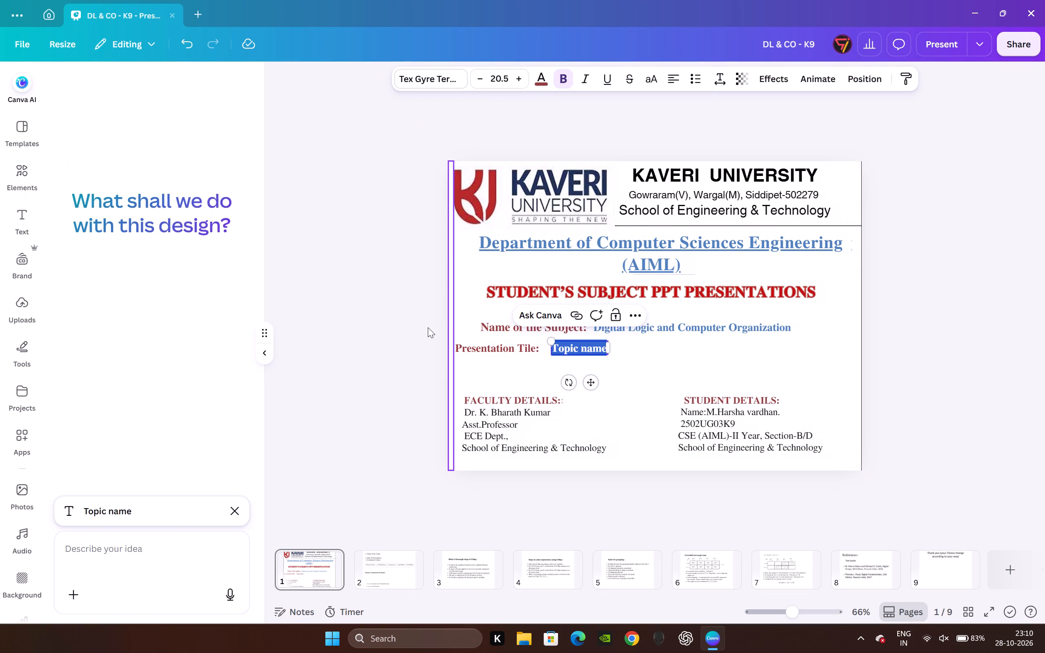
Replace the Topic name placeholder after Presentation Tile on page 1 with "3- variable Karnaugh map".
{"action": "left_click", "coordinate": [265, 356]}
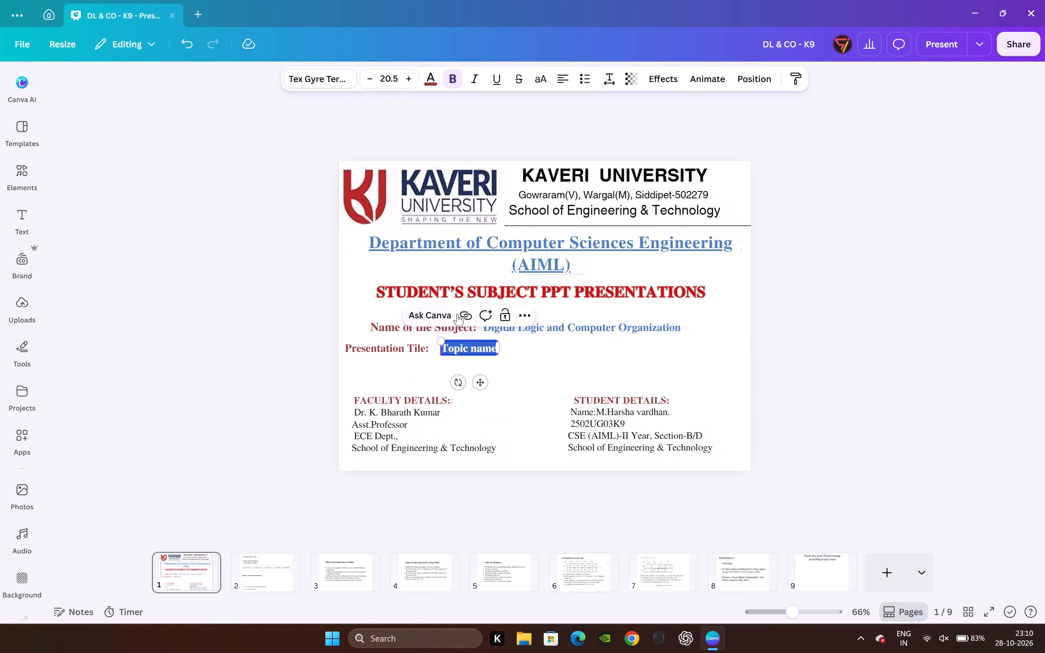
{"action": "double_click", "coordinate": [472, 353]}
{"action": "key", "text": "BackSpace"}
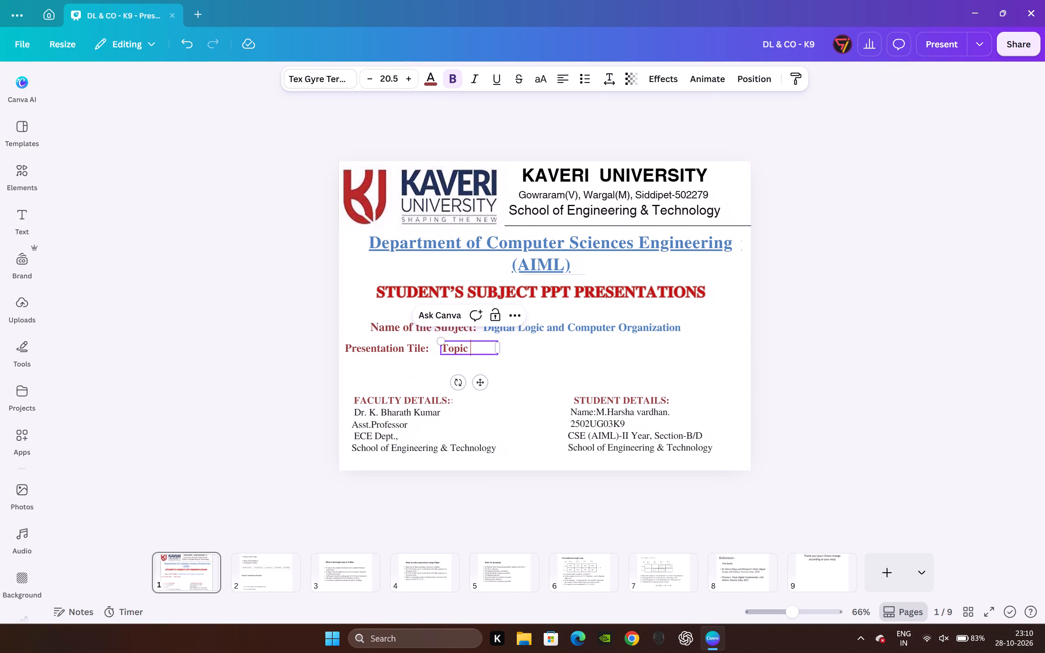
{"action": "double_click", "coordinate": [473, 353]}
{"action": "double_click", "coordinate": [473, 353]}
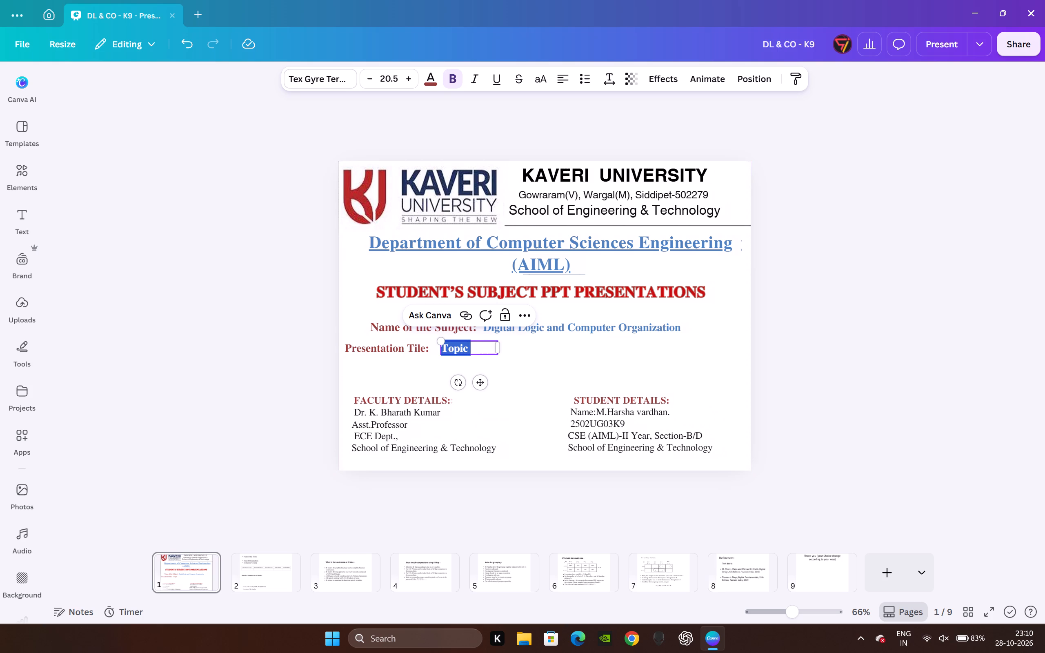
{"action": "key", "text": "3"}
{"action": "key", "text": "space"}
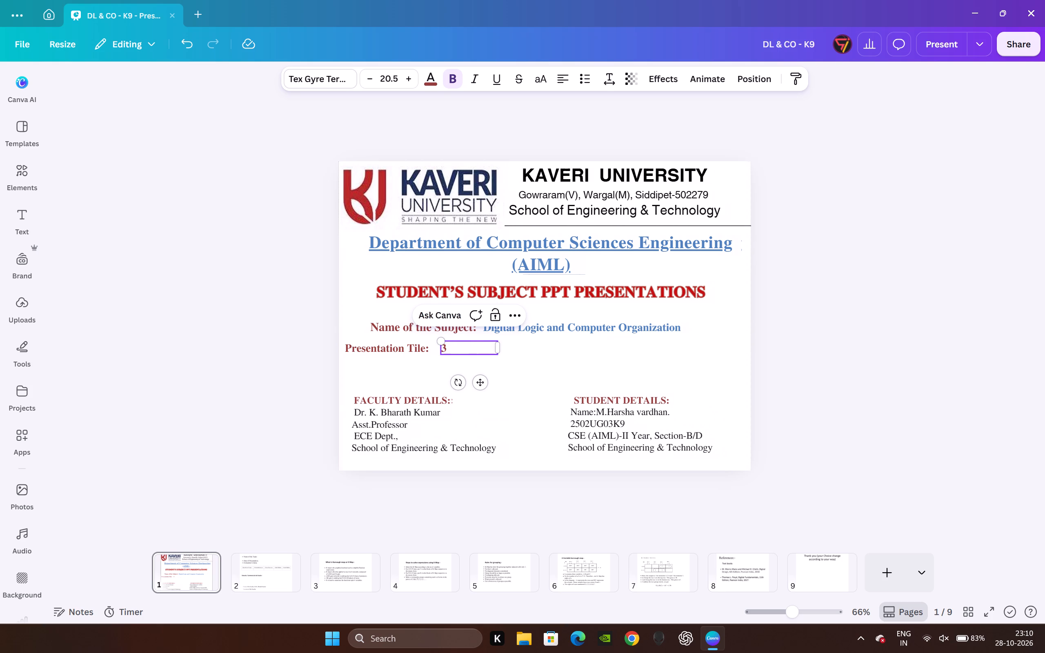
{"action": "key", "text": "BackSpace"}
{"action": "key", "text": "minus"}
{"action": "key", "text": "space"}
{"action": "type", "text": "variable"}
{"action": "key", "text": "space"}
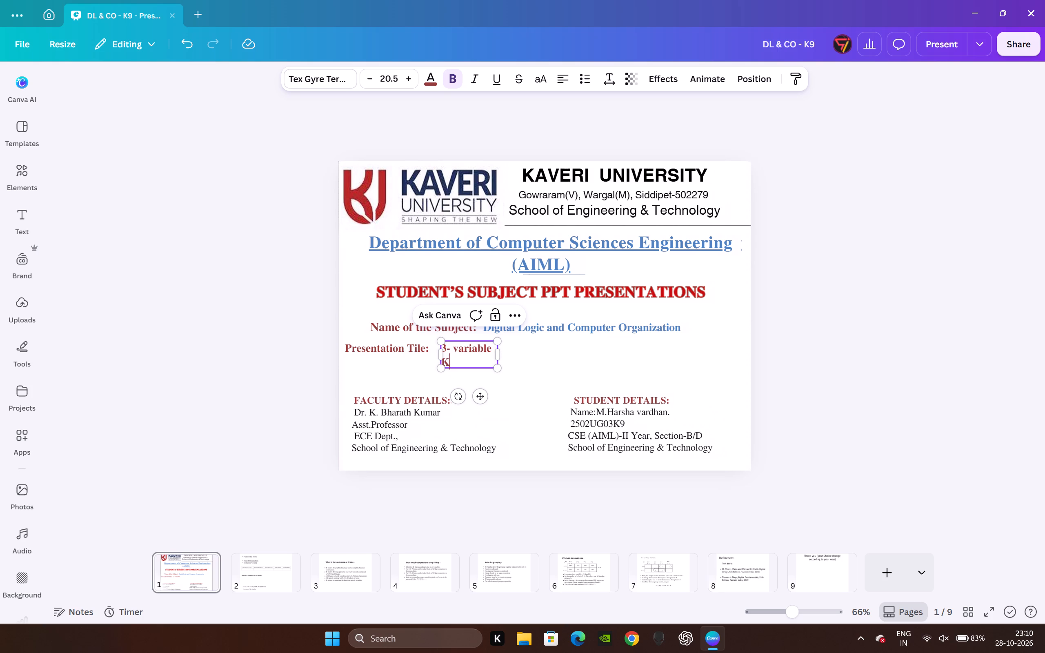
{"action": "type", "text": "ar"}
{"action": "type", "text": "nau"}
{"action": "type", "text": "gh"}
{"action": "key", "text": "space"}
{"action": "type", "text": "map"}
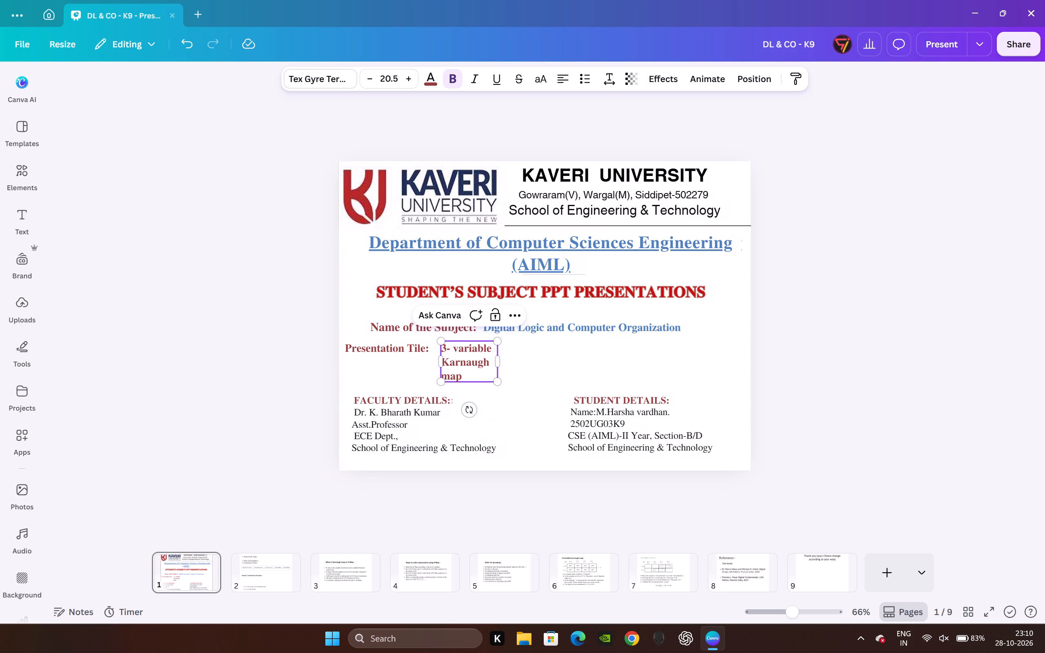
Widen the presentation title's text box on page 1 so the topic fits on one line.
{"action": "left_click_drag", "start_coordinate": [500, 360], "coordinate": [597, 339]}
{"action": "left_click", "coordinate": [867, 294]}
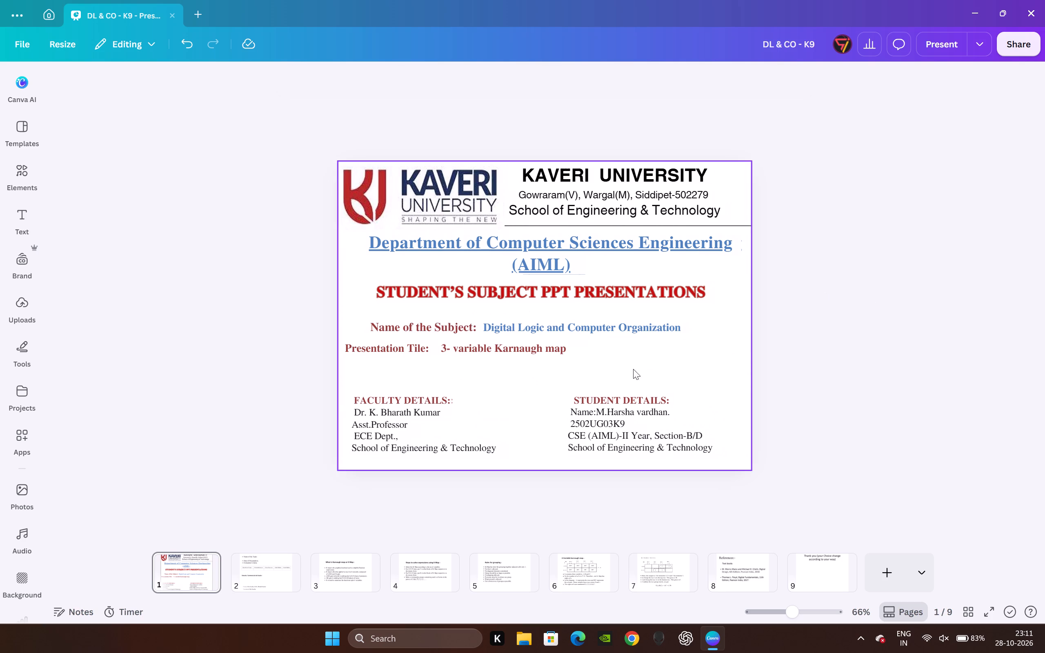
Copy "3- variable Karnaugh map" from page 1 and paste it after "Name of the Topic:" on page 2.
{"action": "double_click", "coordinate": [540, 351]}
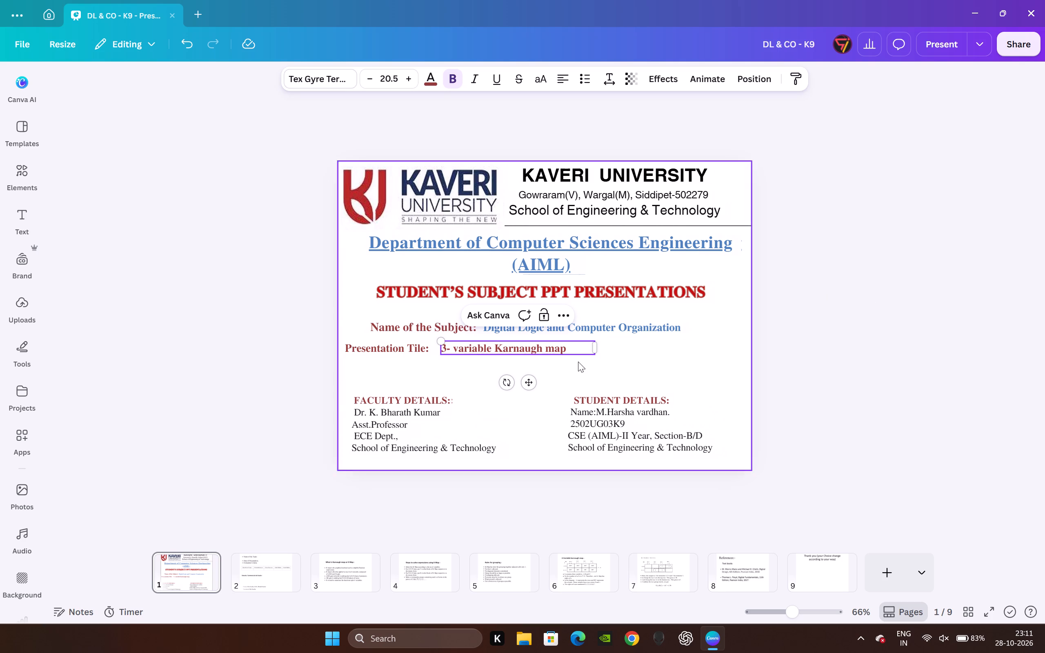
{"action": "left_click_drag", "start_coordinate": [576, 350], "coordinate": [435, 350]}
{"action": "key", "text": "ctrl+c"}
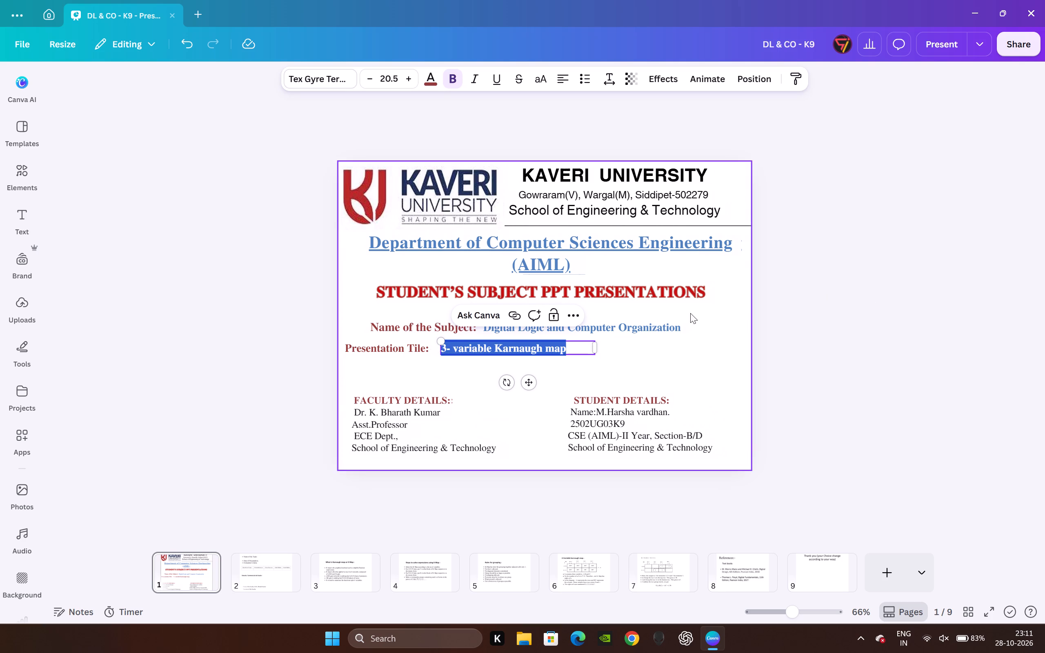
{"action": "left_click", "coordinate": [812, 303]}
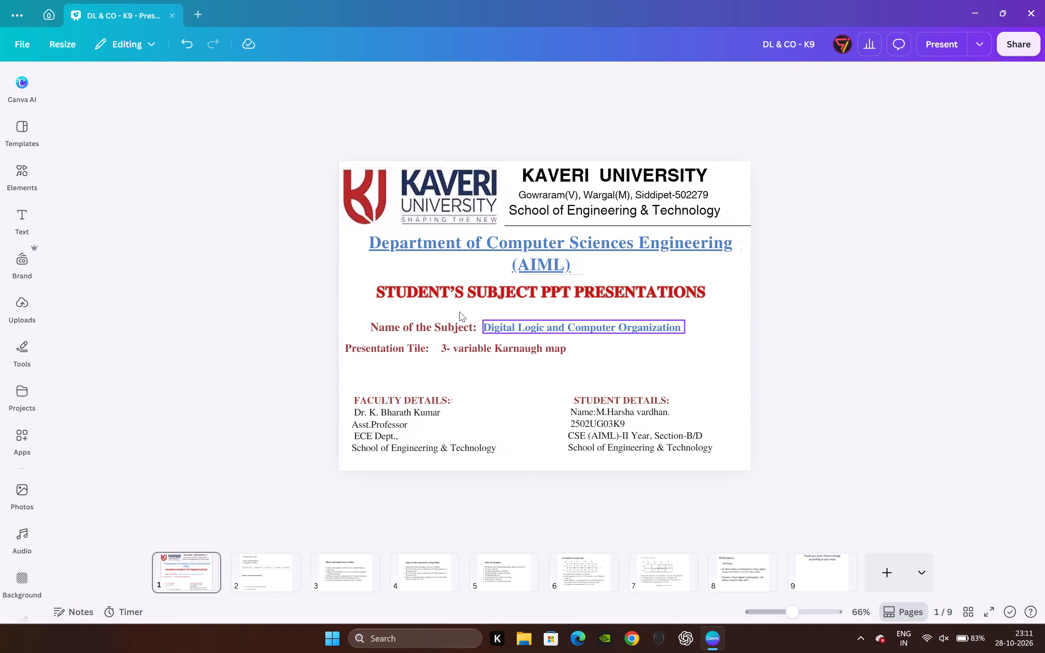
{"action": "left_click", "coordinate": [276, 583]}
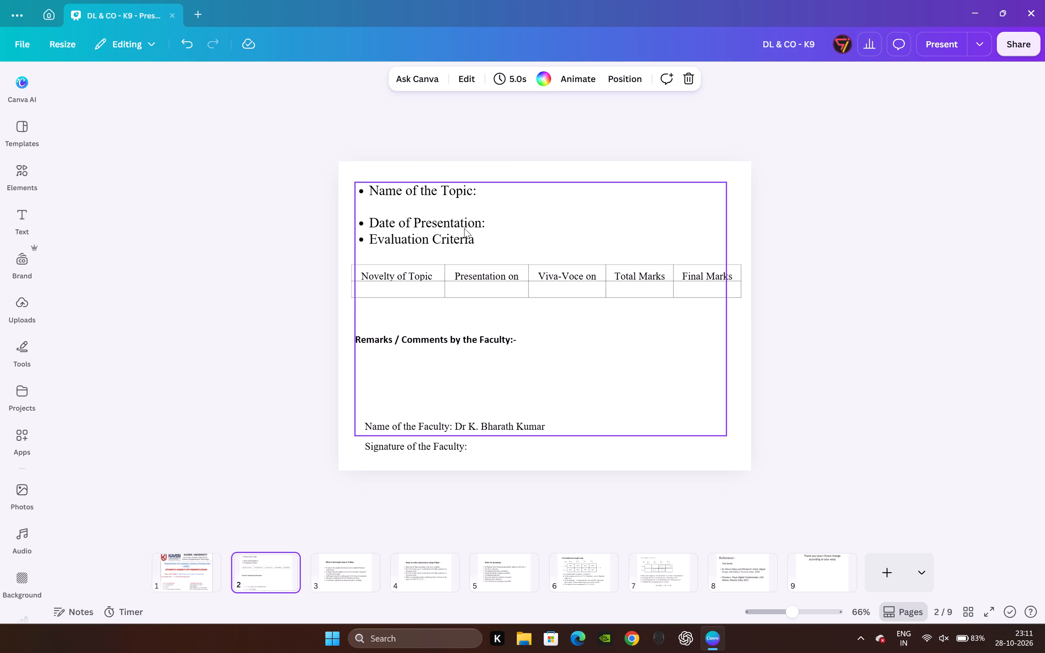
{"action": "left_click", "coordinate": [487, 201]}
{"action": "left_click", "coordinate": [490, 186]}
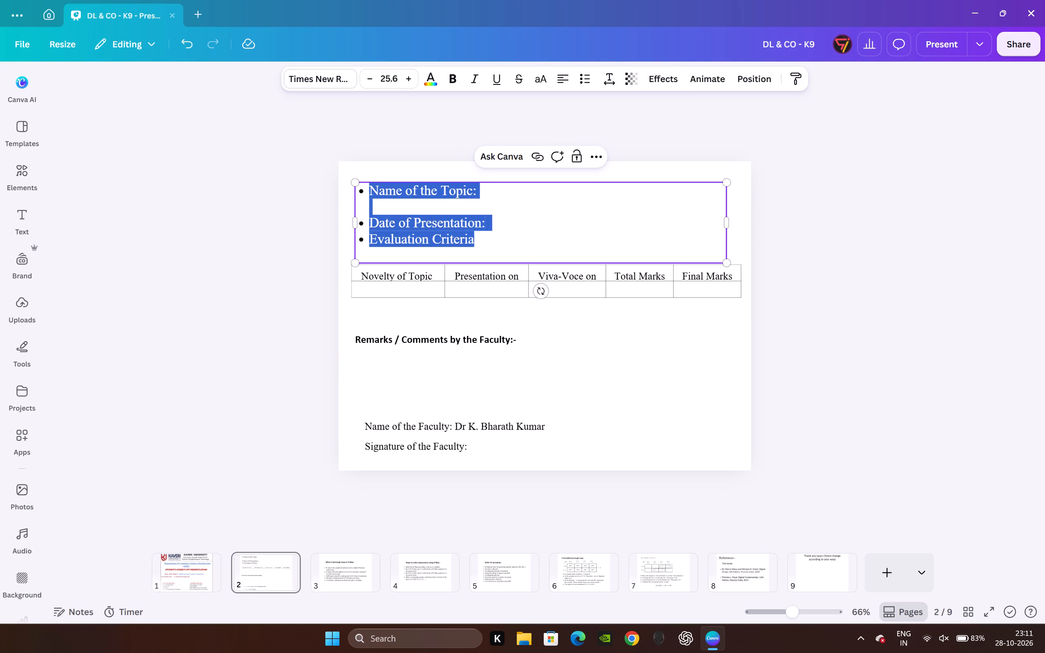
{"action": "left_click", "coordinate": [490, 186]}
{"action": "key", "text": "space"}
{"action": "key", "text": "ctrl+v"}
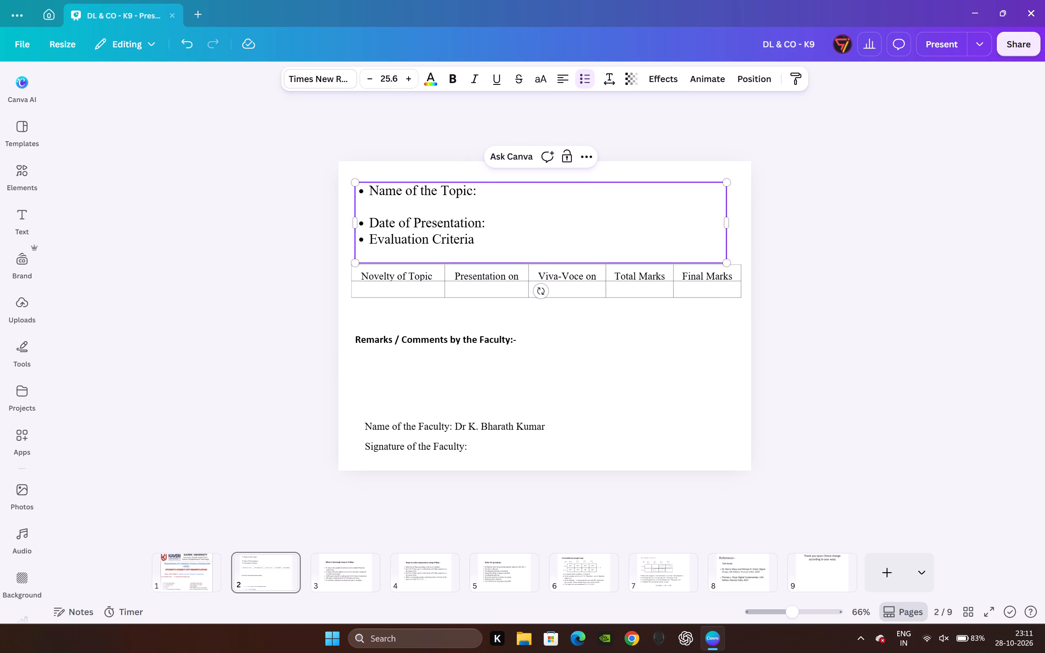
{"action": "left_click", "coordinate": [805, 185]}
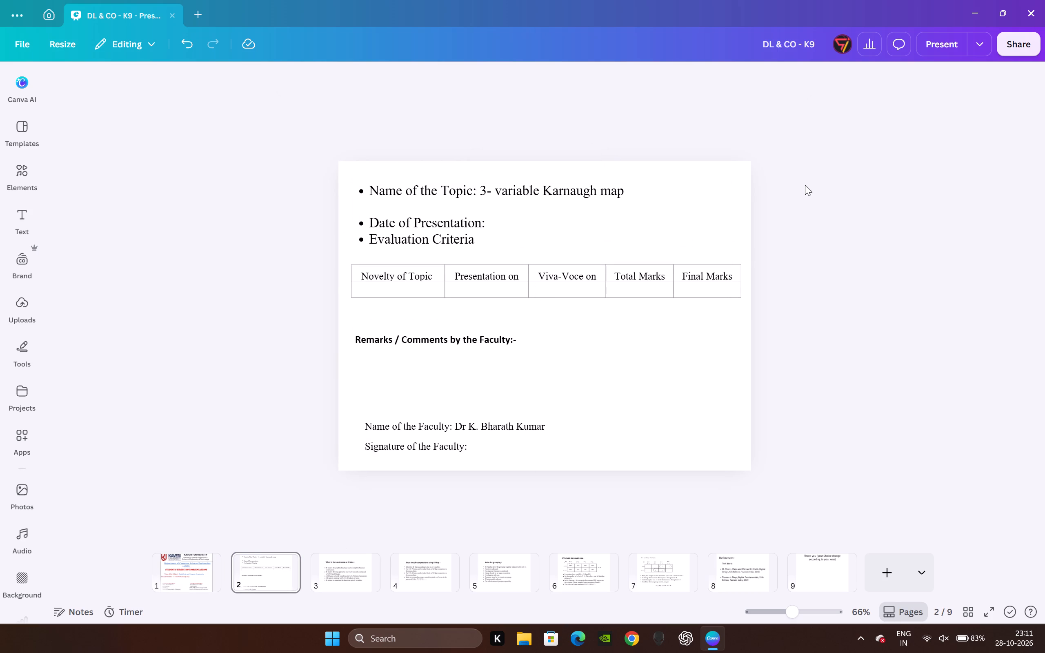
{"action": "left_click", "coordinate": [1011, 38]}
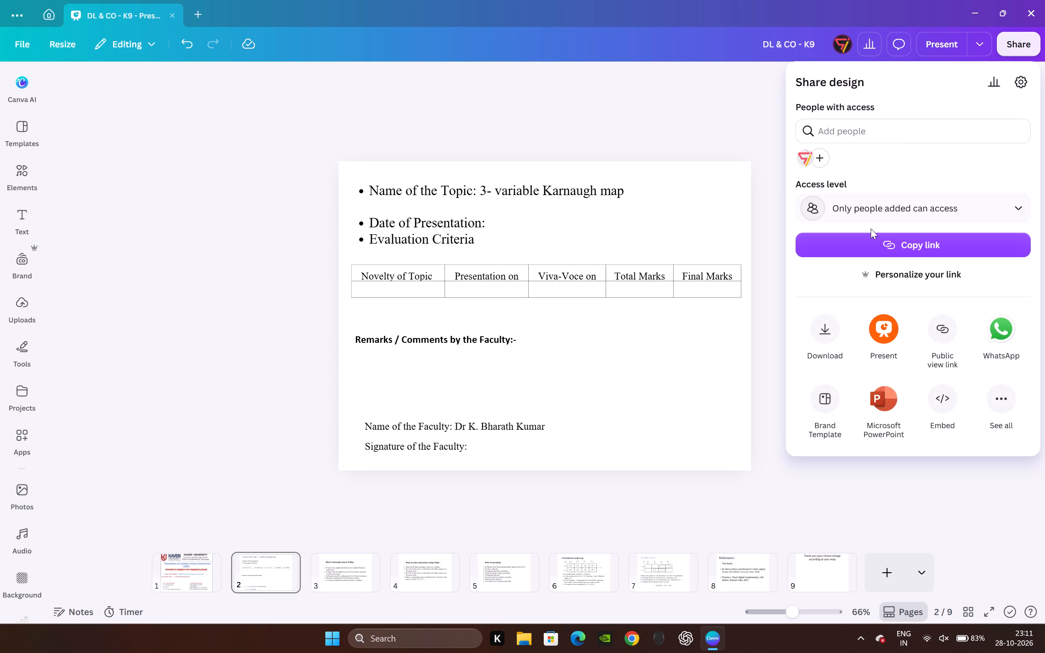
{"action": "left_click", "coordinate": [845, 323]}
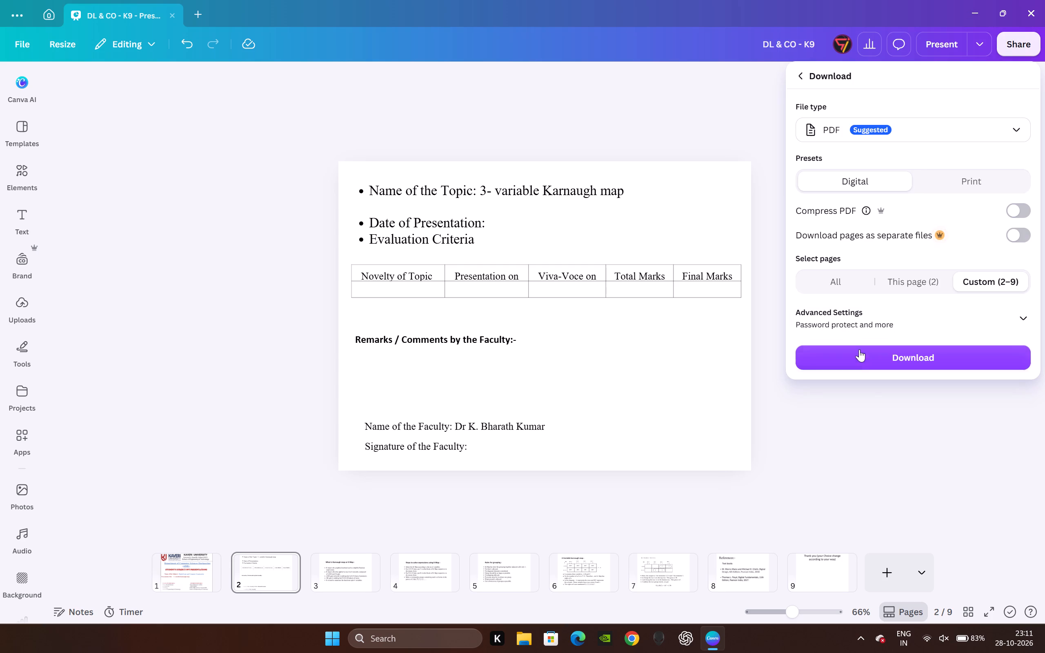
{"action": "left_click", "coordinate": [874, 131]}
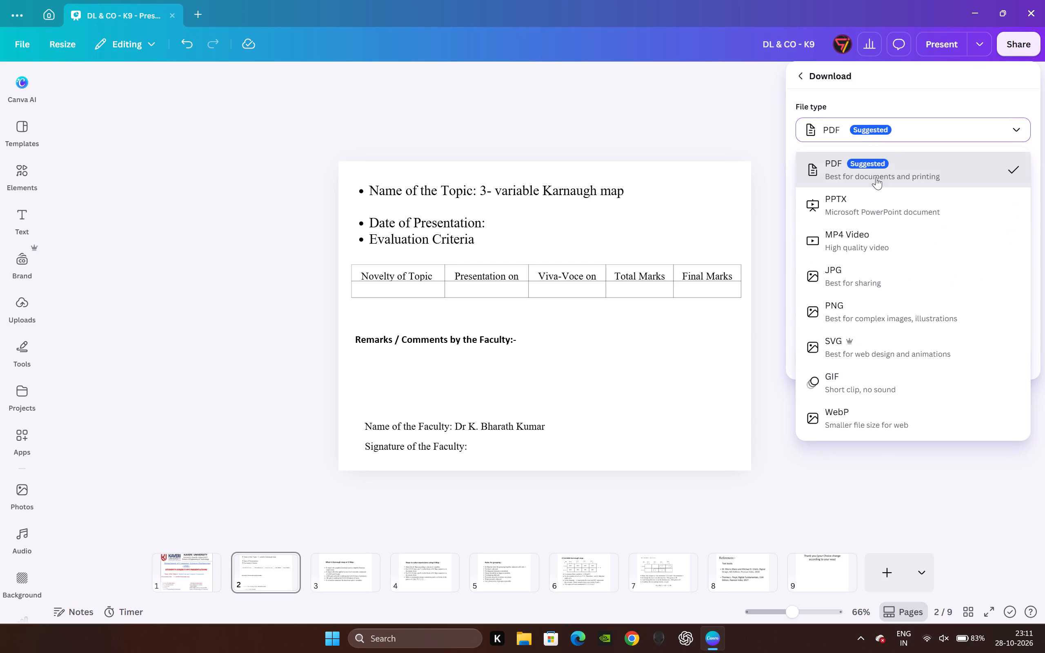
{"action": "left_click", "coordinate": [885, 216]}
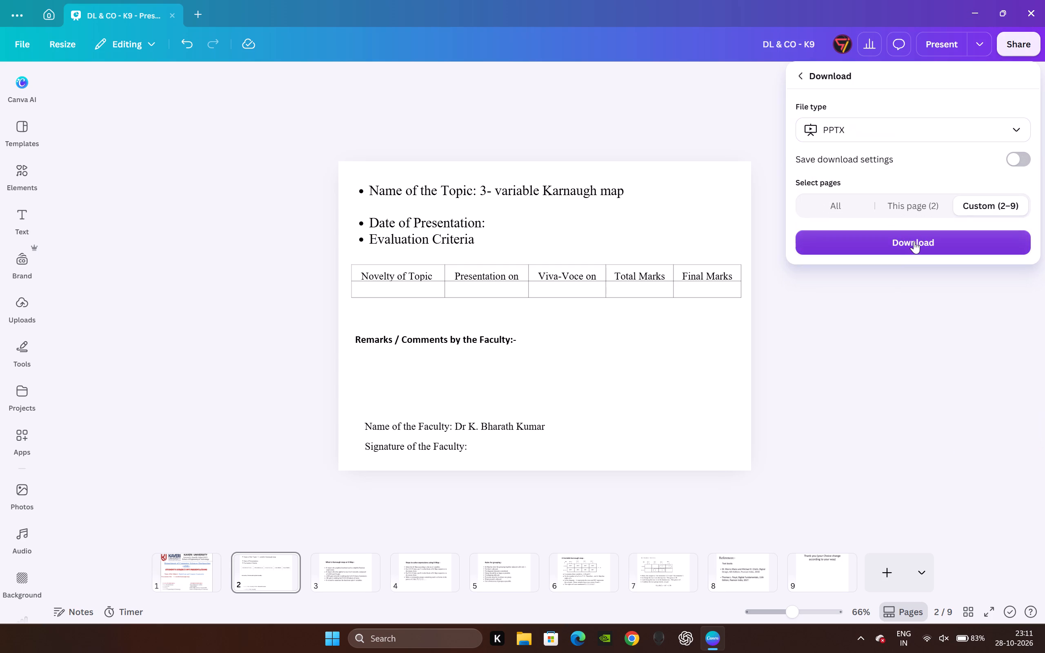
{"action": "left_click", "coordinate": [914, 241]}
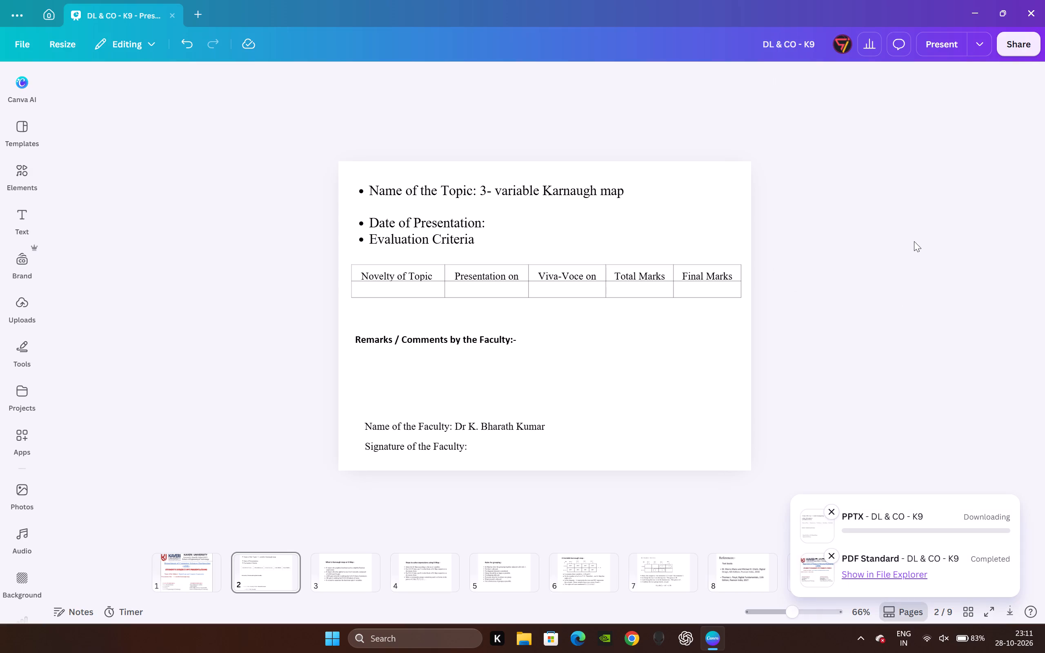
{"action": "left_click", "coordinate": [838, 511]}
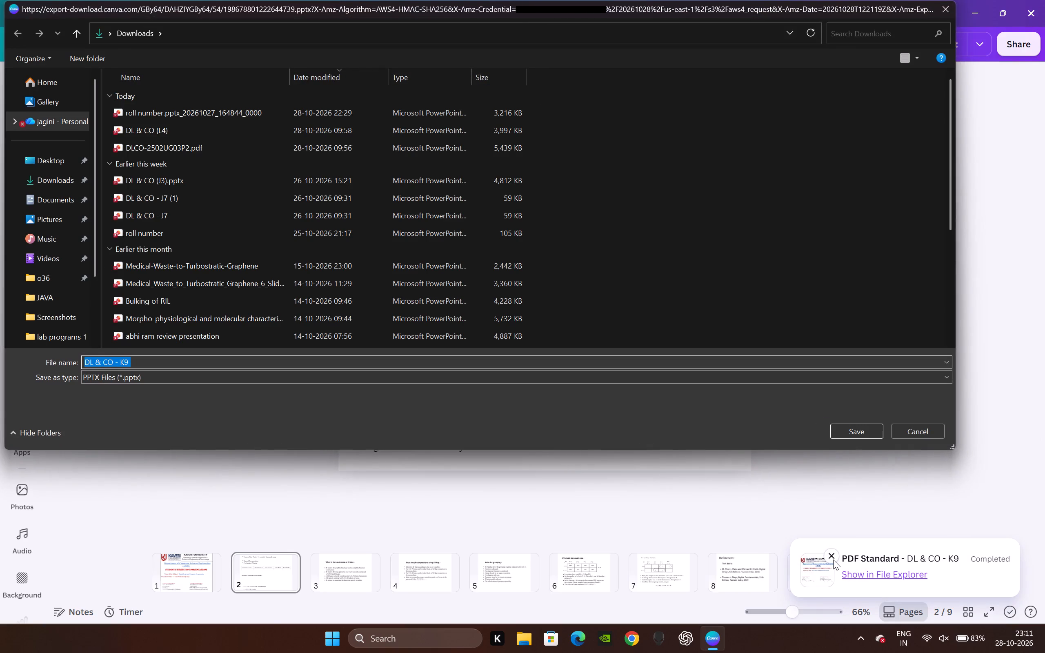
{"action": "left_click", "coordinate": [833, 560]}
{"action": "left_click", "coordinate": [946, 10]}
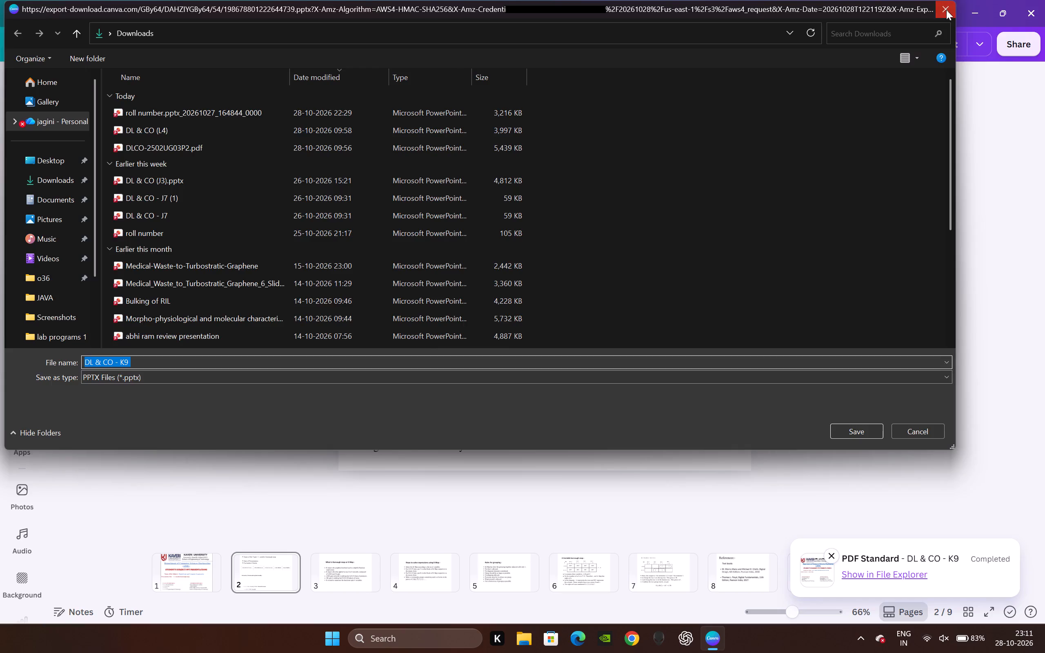
Download all pages of the presentation as a PPTX file.
{"action": "left_click", "coordinate": [1036, 48]}
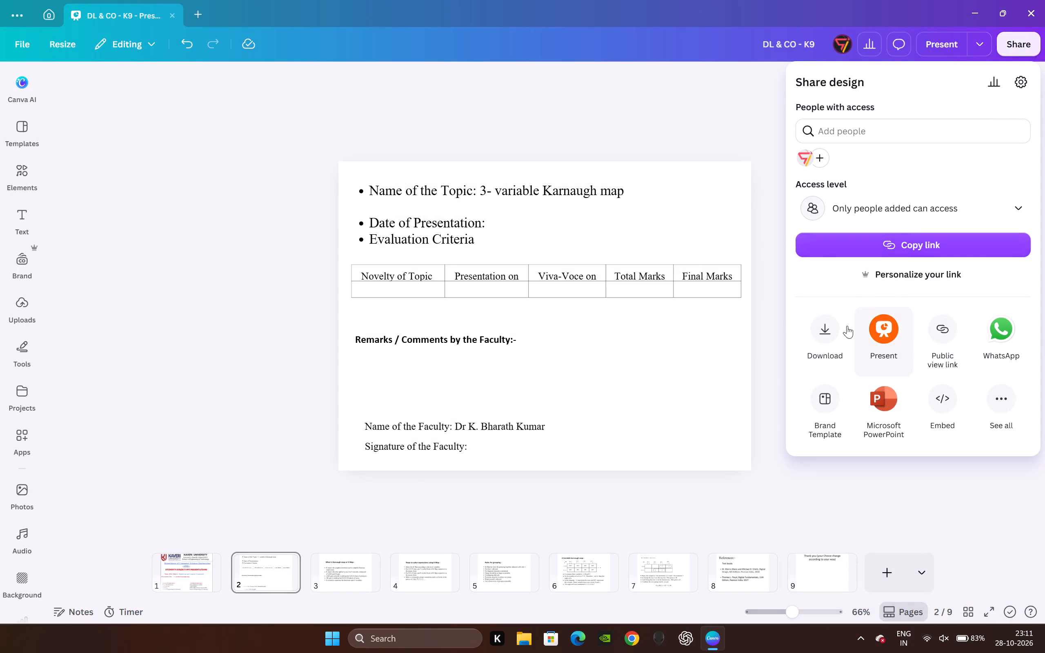
{"action": "left_click", "coordinate": [841, 329]}
{"action": "left_click", "coordinate": [852, 211]}
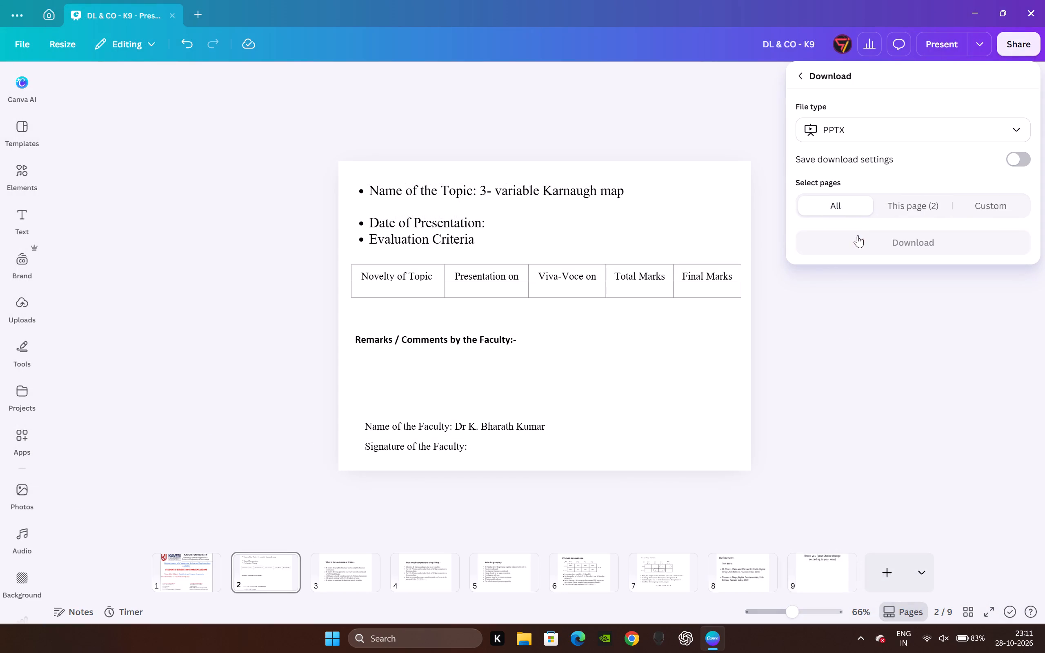
{"action": "left_click", "coordinate": [859, 239]}
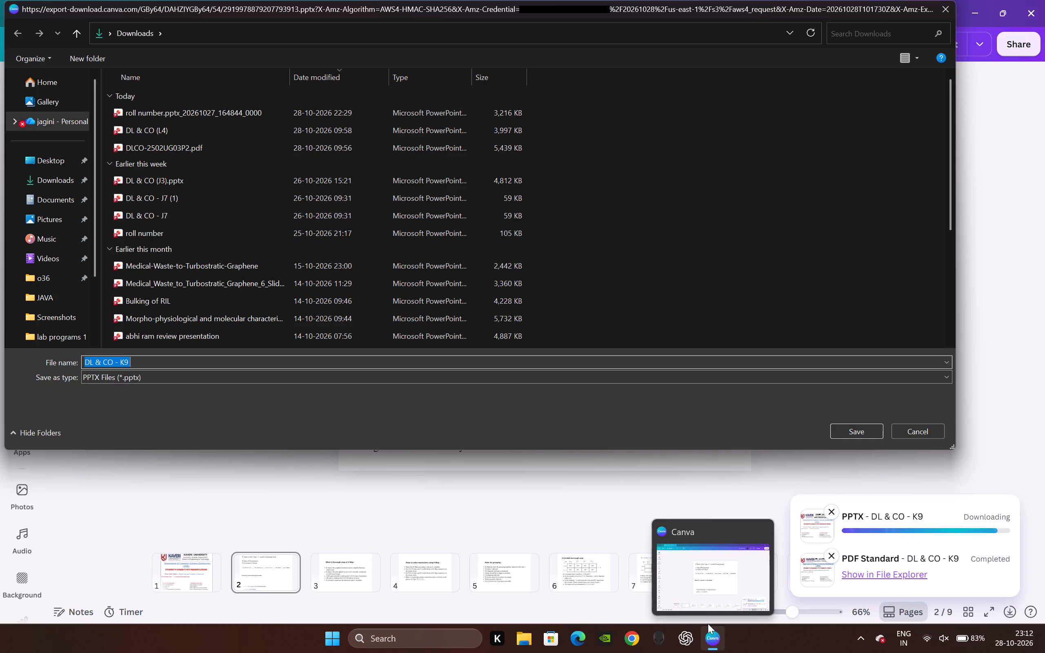
Save the exported presentation in Downloads as a PPTX file named DL & CO - K9.
{"action": "key", "text": "Return"}
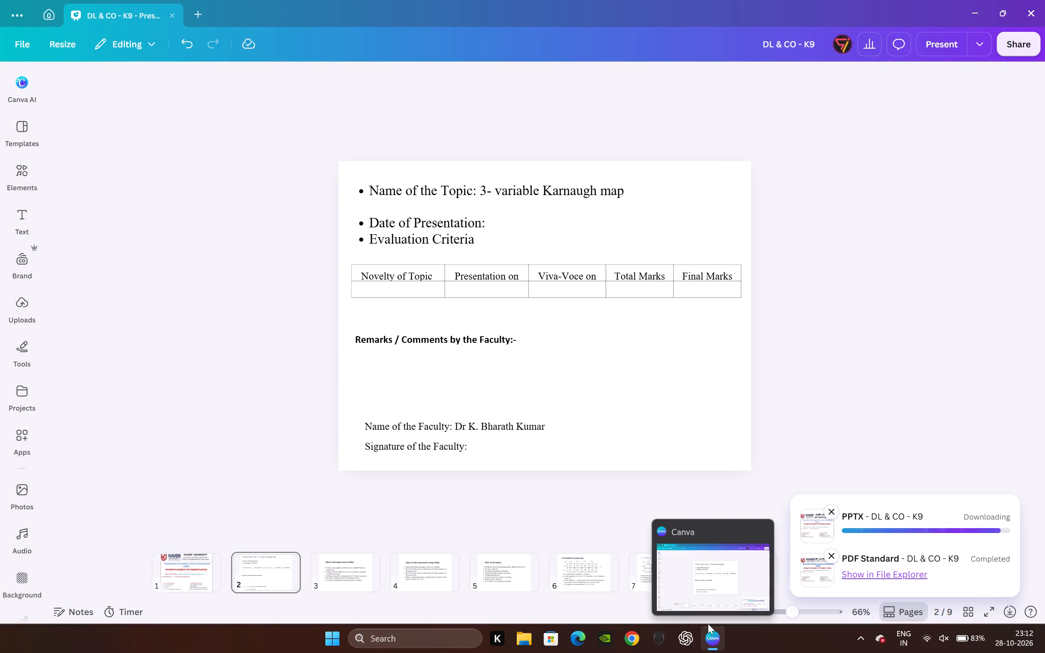
{"action": "left_click", "coordinate": [883, 270]}
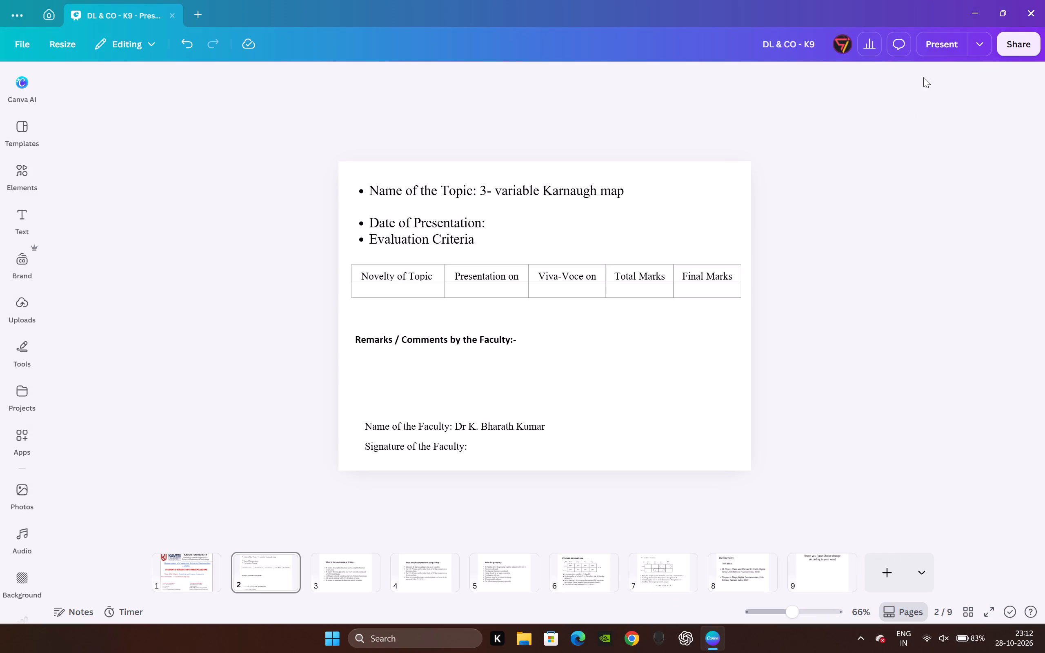
Minimise the Canva window and open Google Chrome with the profile that has the grey S avatar.
{"action": "left_click", "coordinate": [968, 16]}
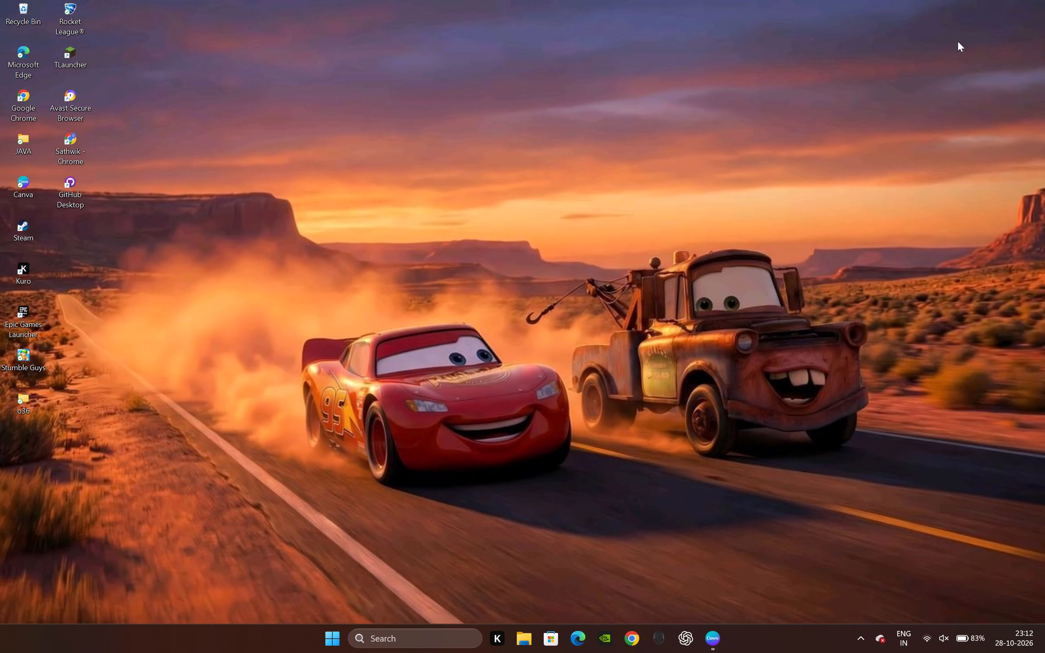
{"action": "left_click", "coordinate": [625, 640]}
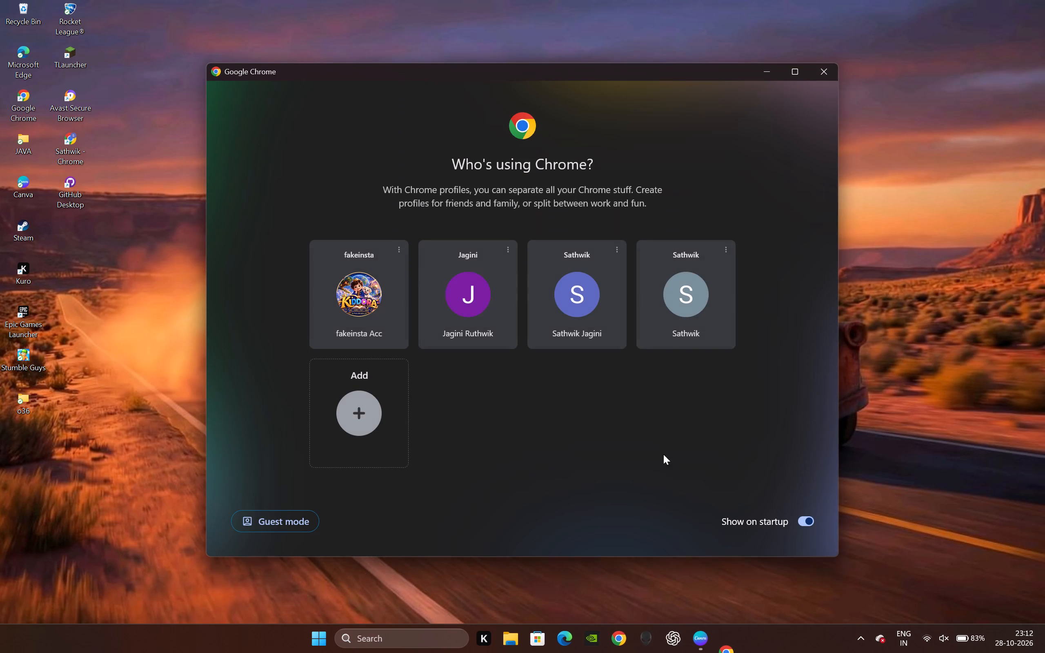
{"action": "left_click", "coordinate": [672, 293]}
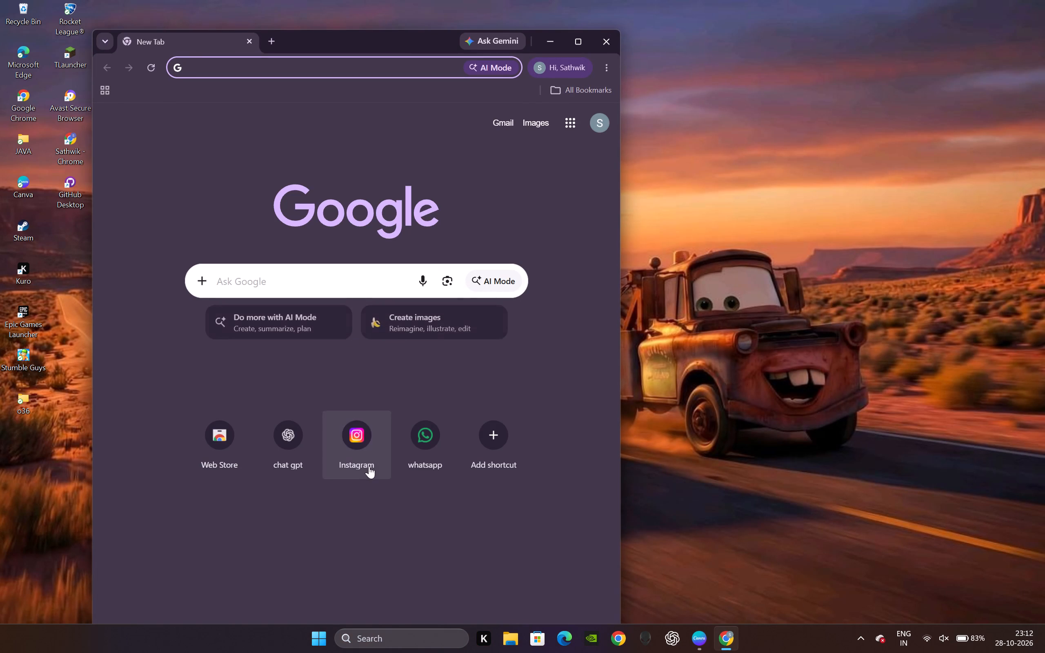
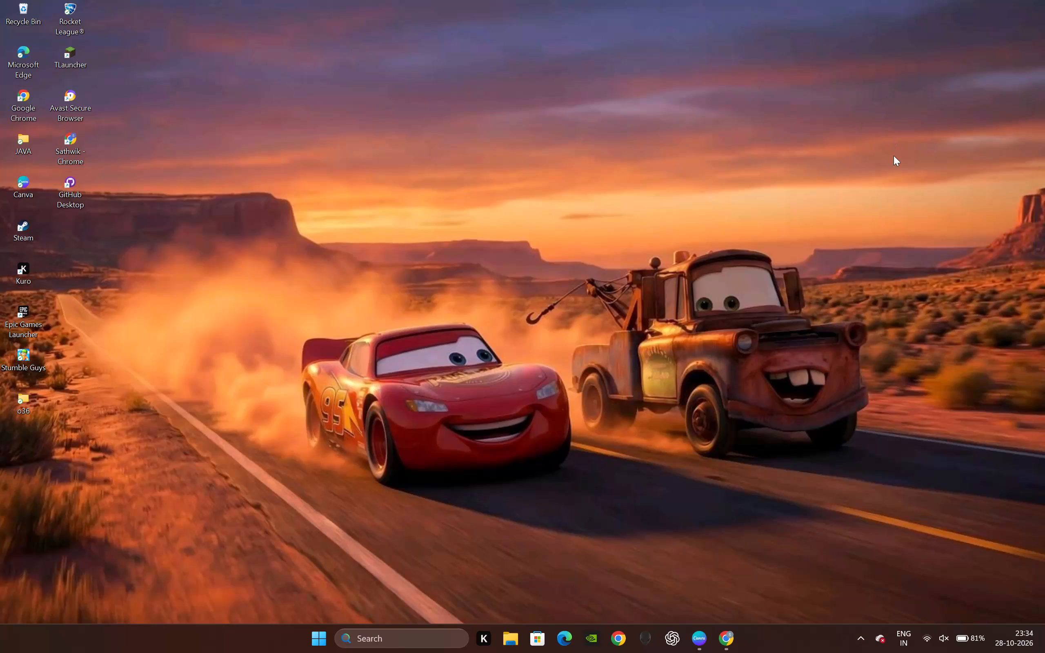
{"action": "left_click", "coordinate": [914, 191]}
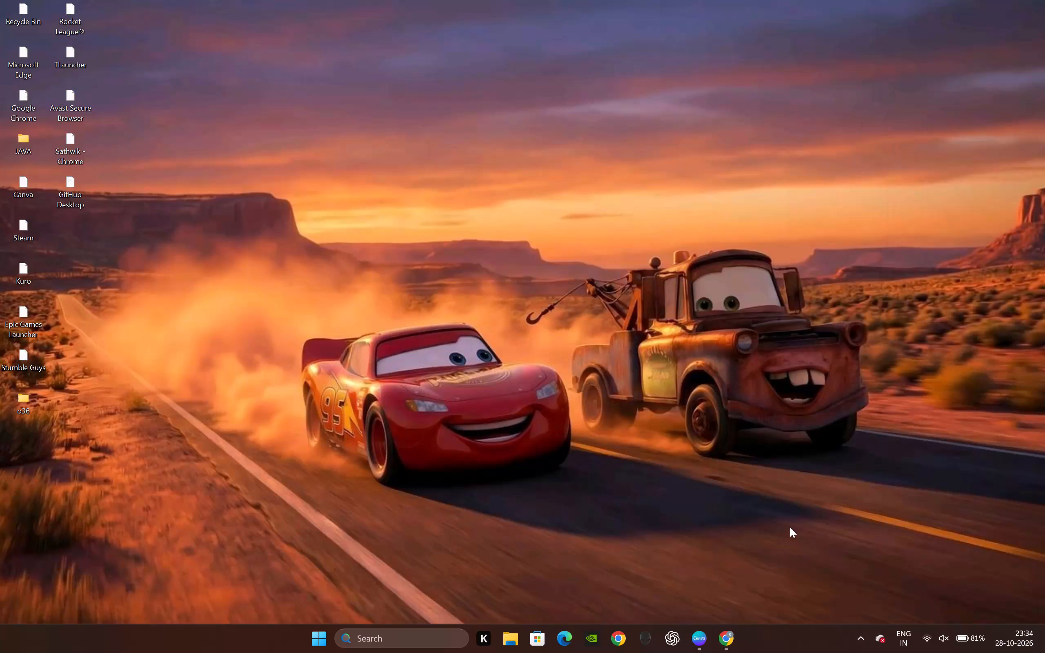